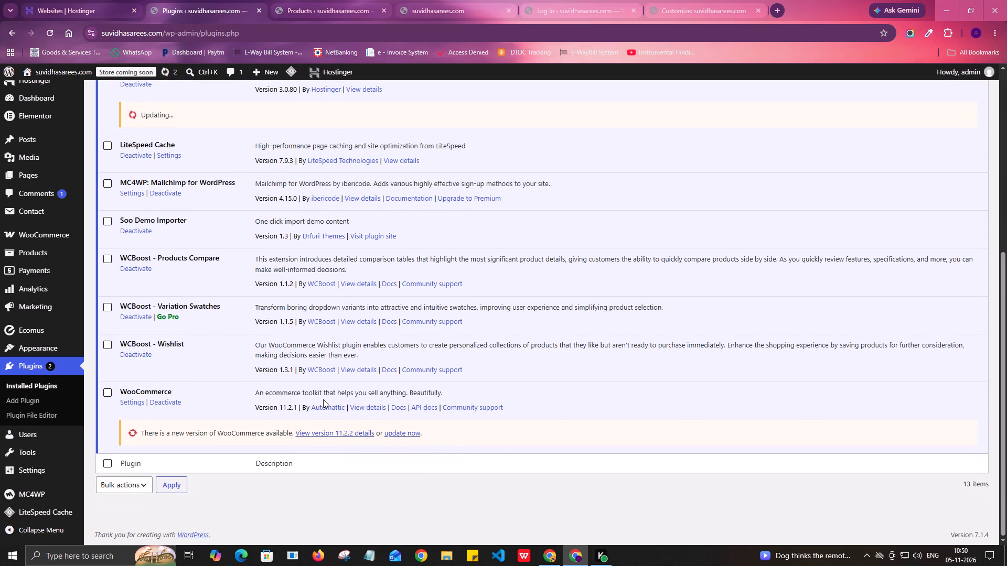
{"action": "left_click", "coordinate": [401, 431]}
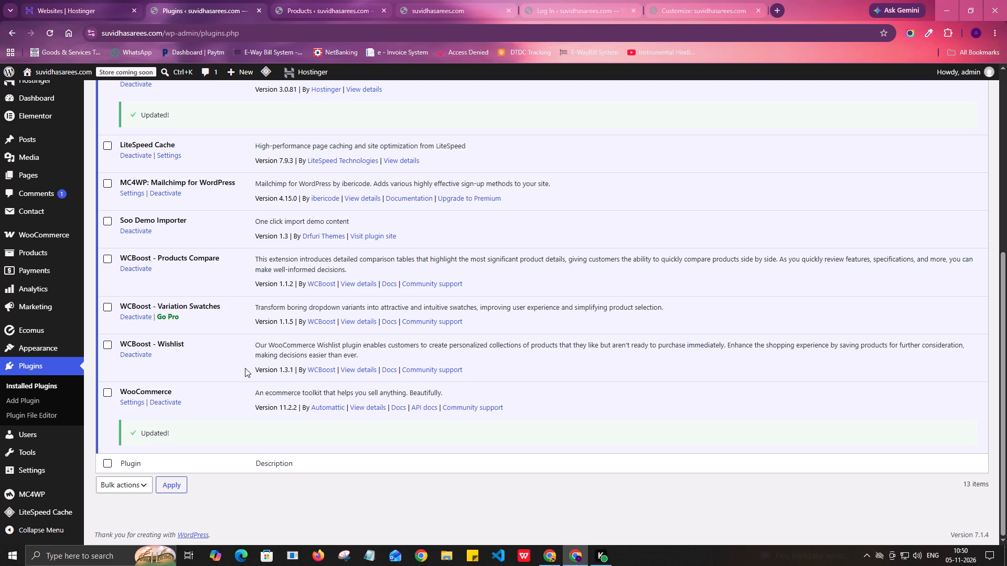
{"action": "scroll", "coordinate": [245, 368], "scroll_direction": "up", "scroll_amount": 2}
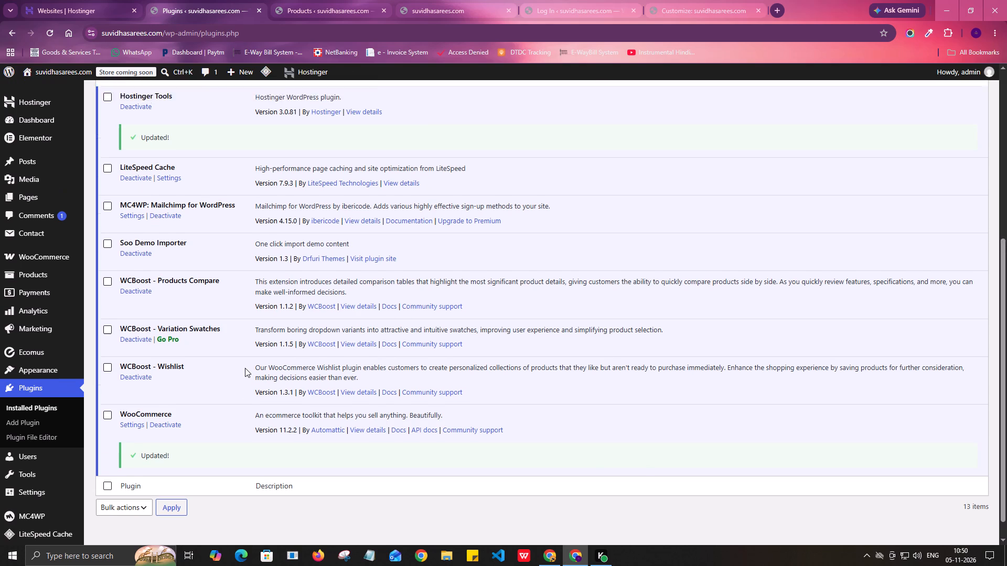
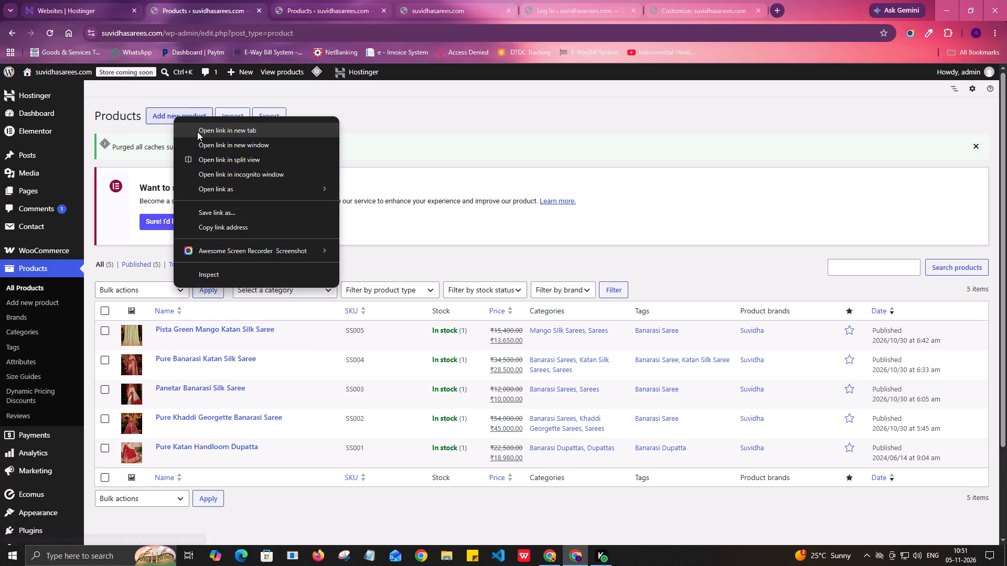
Open the Add new product page in a separate browser tab and bring it into view.
{"action": "left_click", "coordinate": [197, 132]}
{"action": "left_click", "coordinate": [296, 1]}
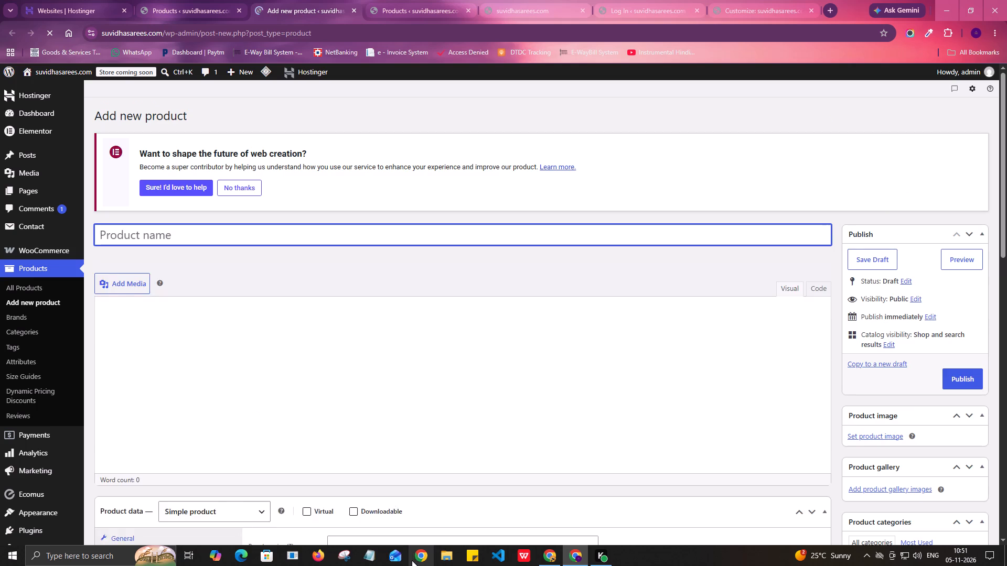
{"action": "left_click", "coordinate": [421, 553]}
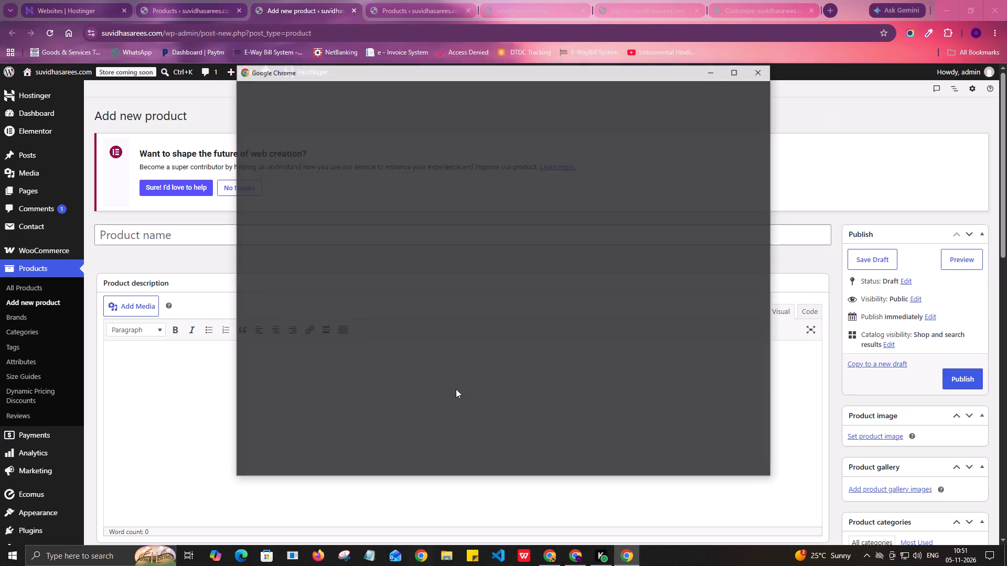
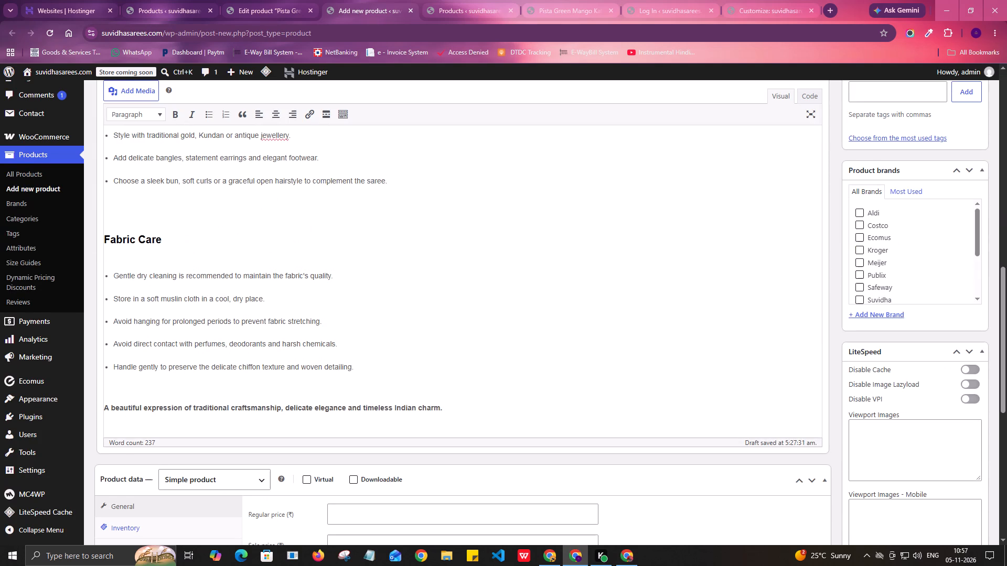
{"action": "scroll", "coordinate": [211, 298], "scroll_direction": "up", "scroll_amount": 9}
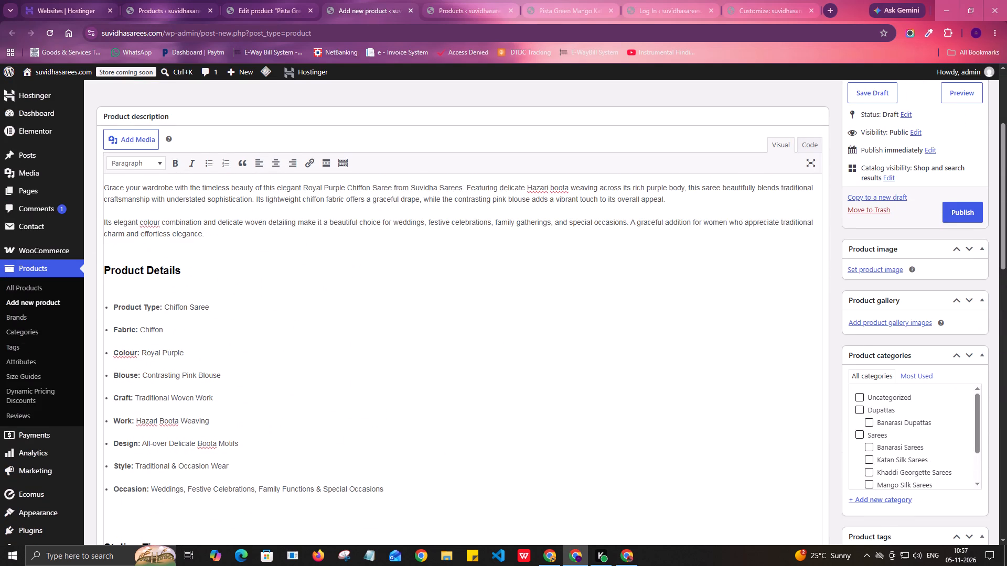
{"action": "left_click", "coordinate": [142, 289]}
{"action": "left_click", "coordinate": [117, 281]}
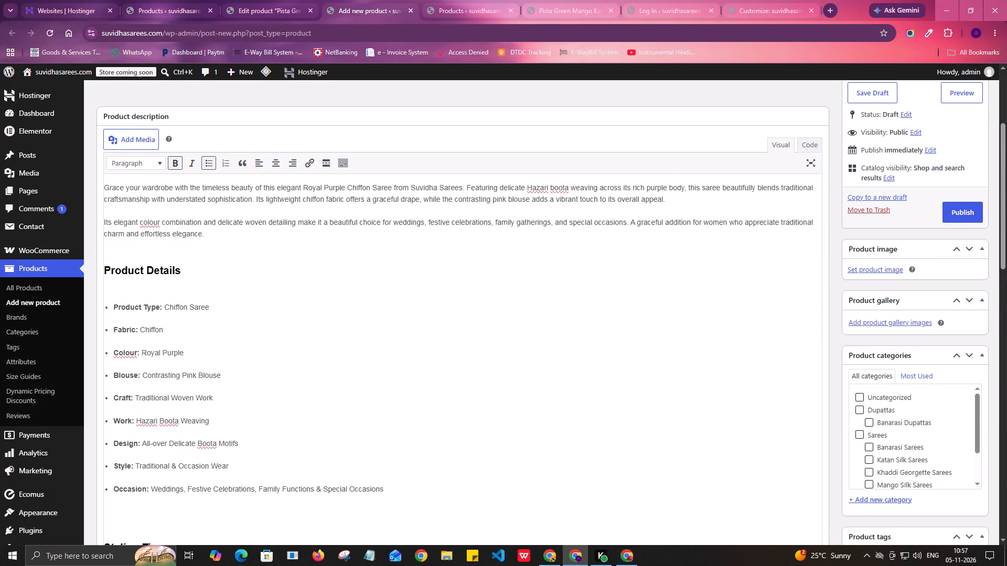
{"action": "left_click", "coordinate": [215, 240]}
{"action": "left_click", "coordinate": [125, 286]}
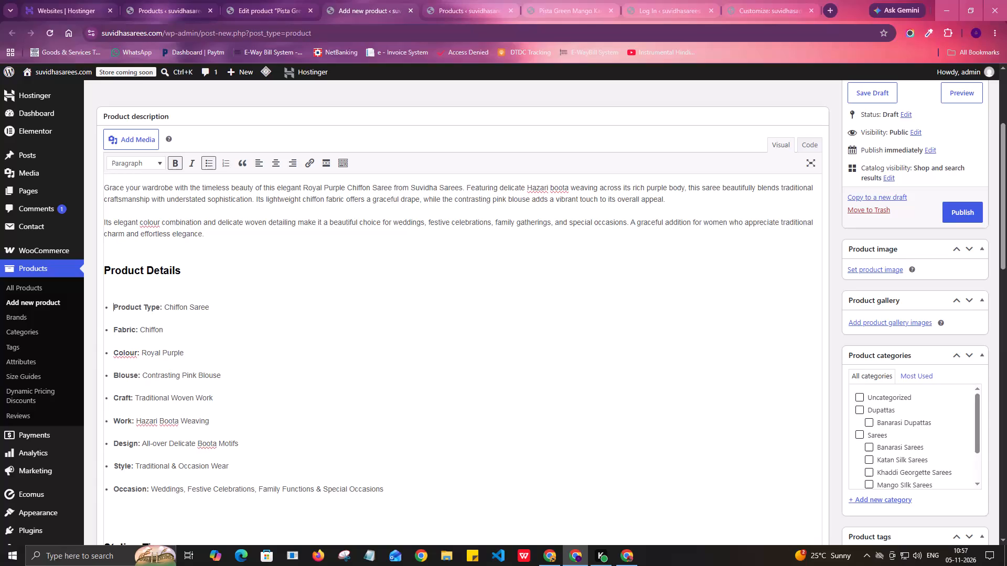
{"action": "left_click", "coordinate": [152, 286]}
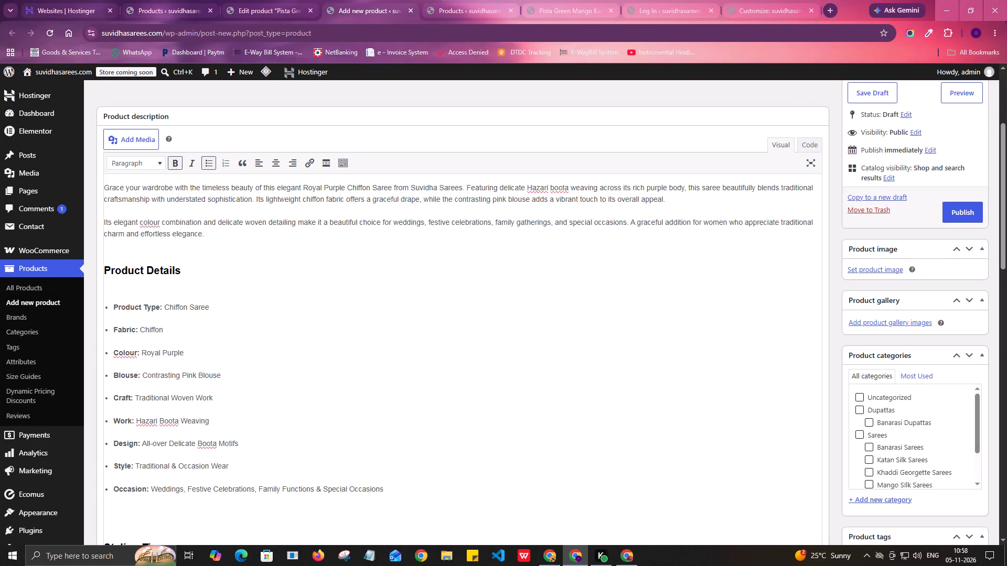
Select the Product Details heading in the product description and show the editor's extended formatting tools.
{"action": "left_click", "coordinate": [191, 269]}
{"action": "left_click_drag", "start_coordinate": [184, 269], "coordinate": [84, 268]}
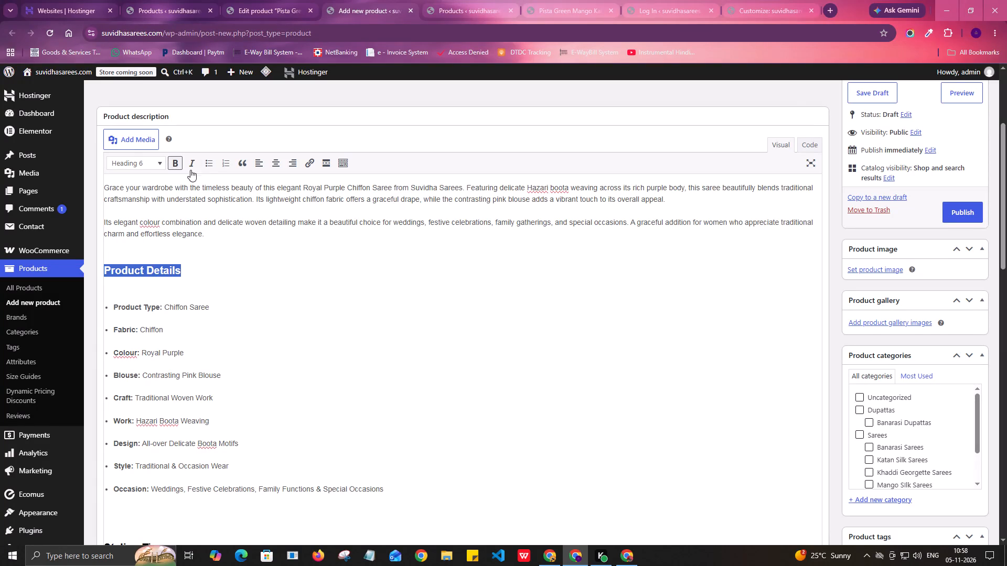
{"action": "left_click", "coordinate": [345, 168]}
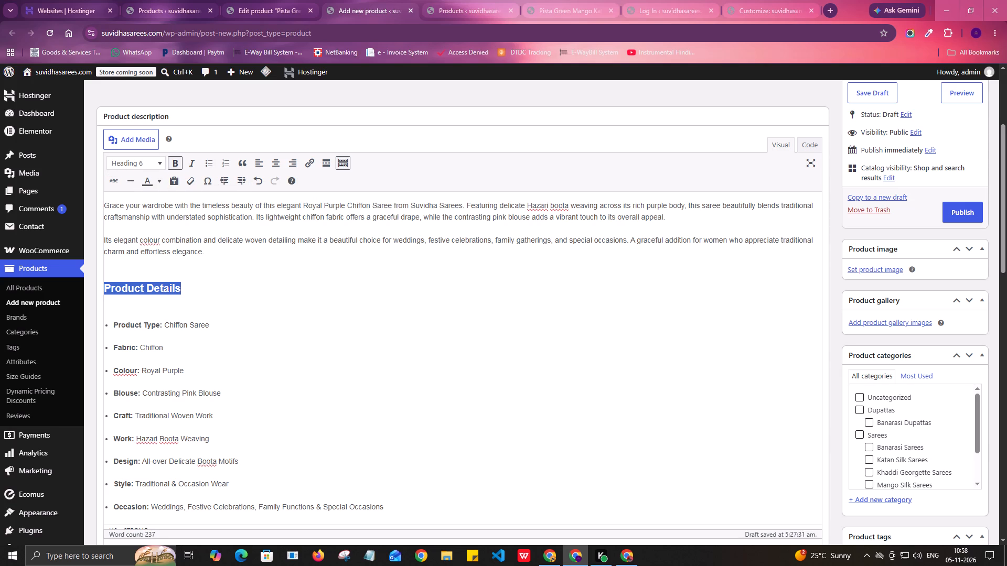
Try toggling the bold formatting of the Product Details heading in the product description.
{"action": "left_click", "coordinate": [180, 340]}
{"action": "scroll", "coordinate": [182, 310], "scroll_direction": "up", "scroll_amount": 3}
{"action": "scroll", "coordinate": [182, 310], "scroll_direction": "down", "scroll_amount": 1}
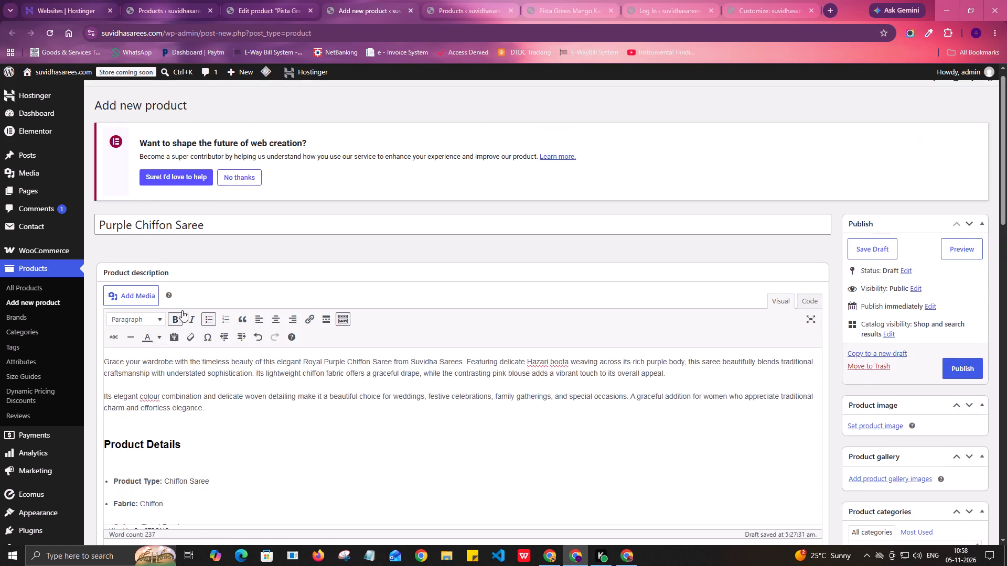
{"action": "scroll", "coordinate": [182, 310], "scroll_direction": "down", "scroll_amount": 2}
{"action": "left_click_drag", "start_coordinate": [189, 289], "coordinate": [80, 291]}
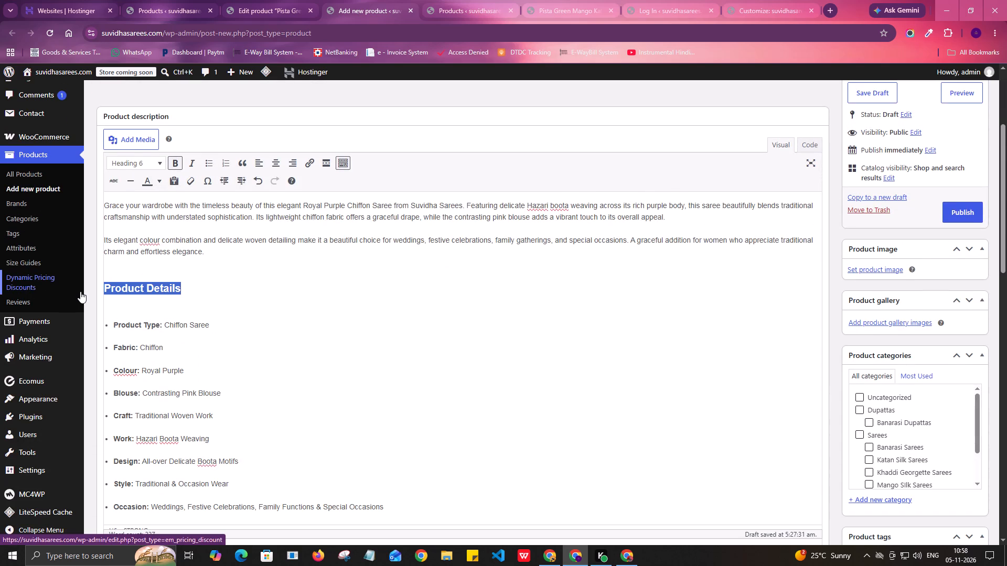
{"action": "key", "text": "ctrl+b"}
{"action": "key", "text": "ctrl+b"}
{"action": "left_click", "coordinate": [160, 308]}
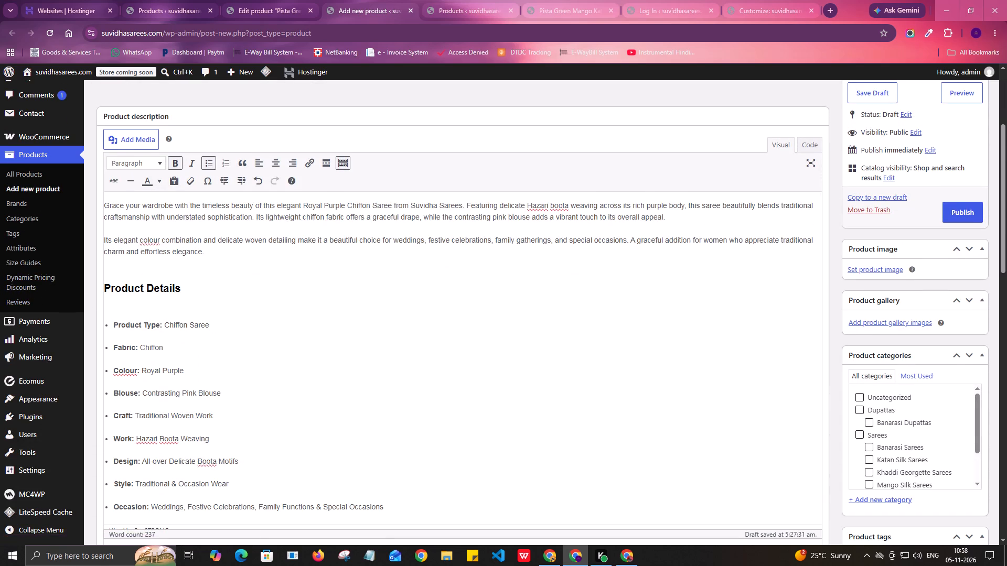
Remove and reapply the bulleted list format on the Product Details items, from Product Type to Occasion, to tighten their spacing.
{"action": "scroll", "coordinate": [376, 494], "scroll_direction": "down", "scroll_amount": 1}
{"action": "left_click_drag", "start_coordinate": [394, 452], "coordinate": [369, 440]}
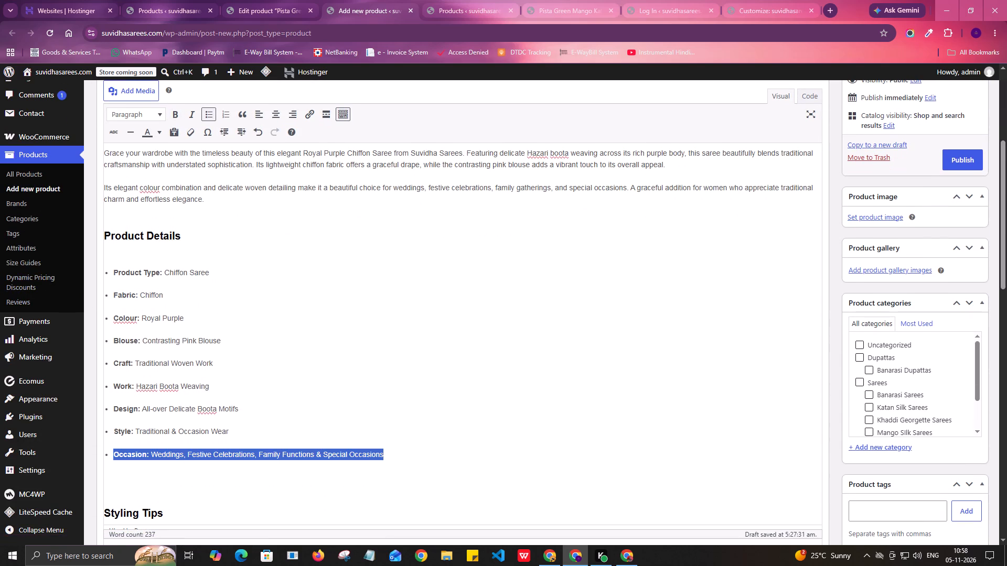
{"action": "left_click_drag", "start_coordinate": [369, 440], "coordinate": [113, 269]}
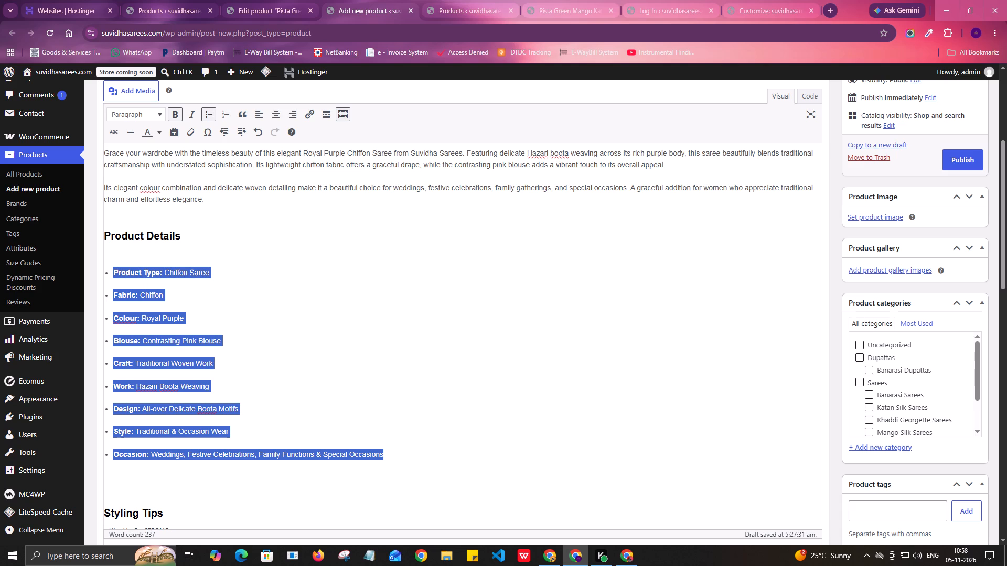
{"action": "key", "text": "ctrl+u"}
{"action": "key", "text": "ctrl+u"}
{"action": "key", "text": "alt+shift+u"}
{"action": "key", "text": "alt+shift+u"}
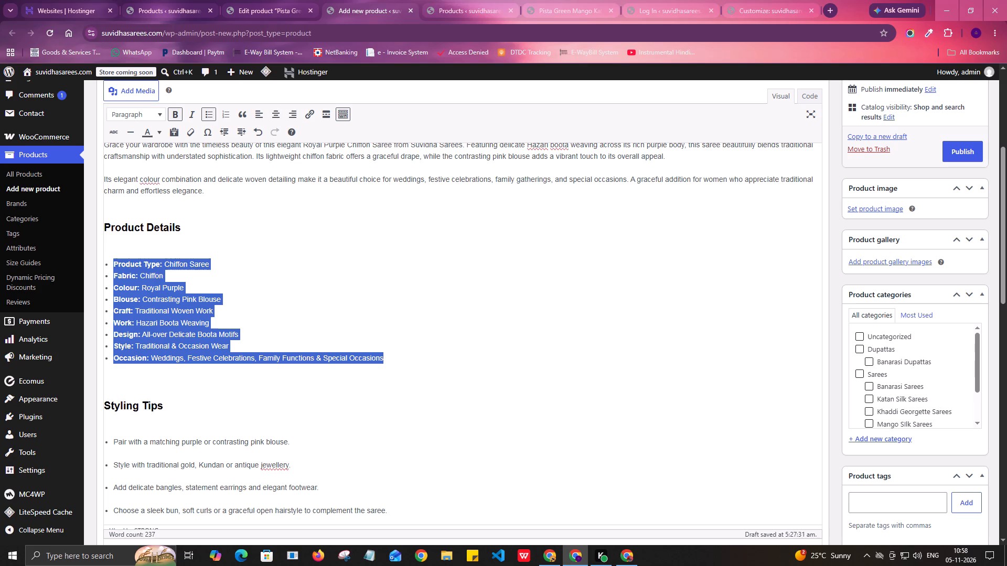
Remove and reapply the bullets on the four Styling Tips items so the list is compactly spaced.
{"action": "left_click_drag", "start_coordinate": [165, 404], "coordinate": [164, 403]}
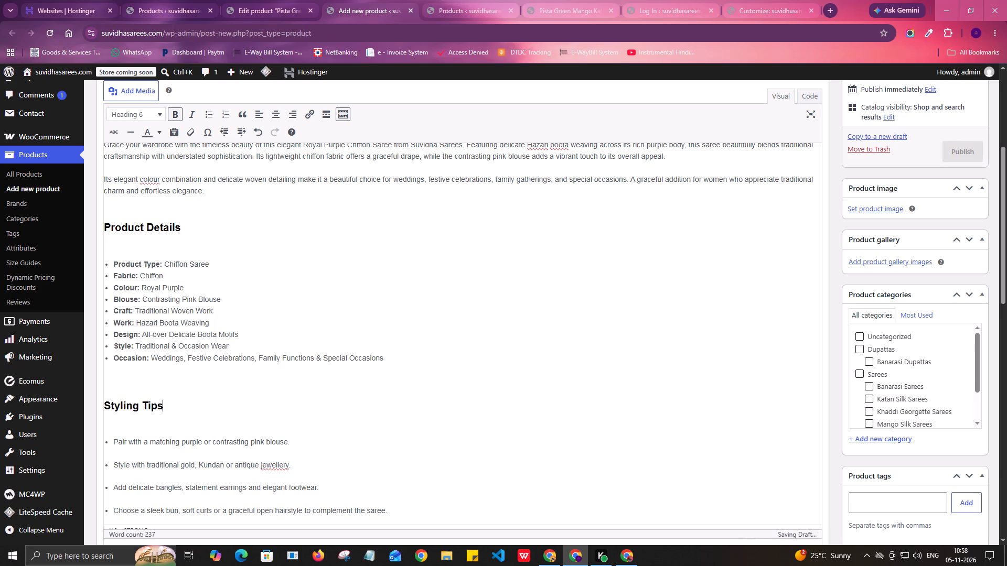
{"action": "left_click_drag", "start_coordinate": [164, 403], "coordinate": [111, 406]}
{"action": "scroll", "coordinate": [196, 417], "scroll_direction": "down", "scroll_amount": 2}
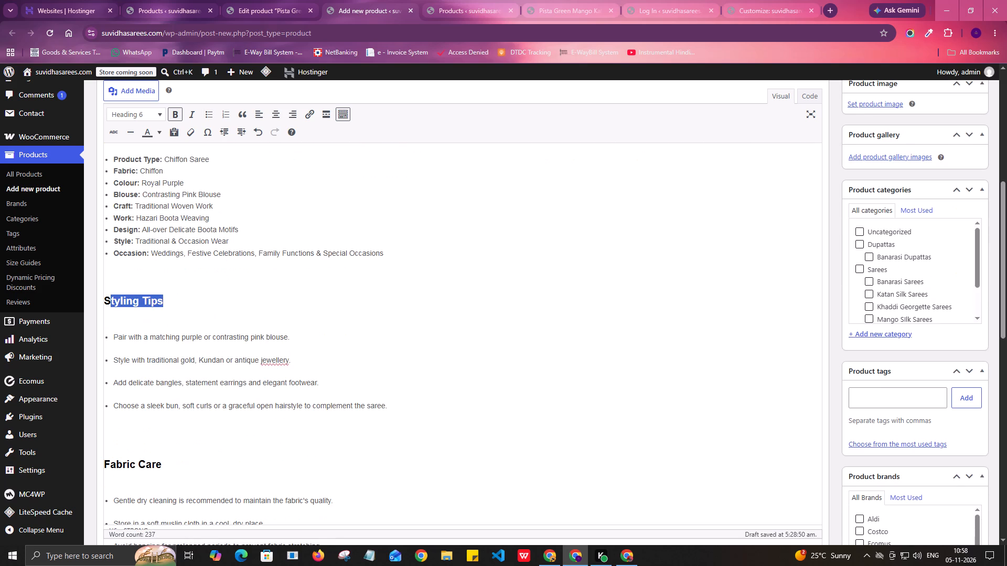
{"action": "left_click_drag", "start_coordinate": [389, 405], "coordinate": [79, 334]}
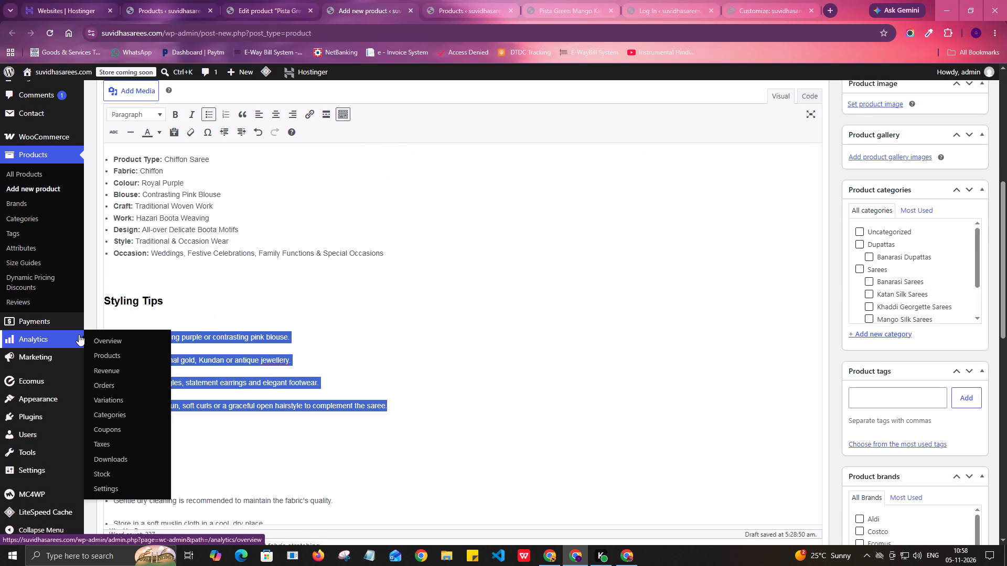
{"action": "key", "text": "alt+shift+u"}
{"action": "key", "text": "alt+shift+u"}
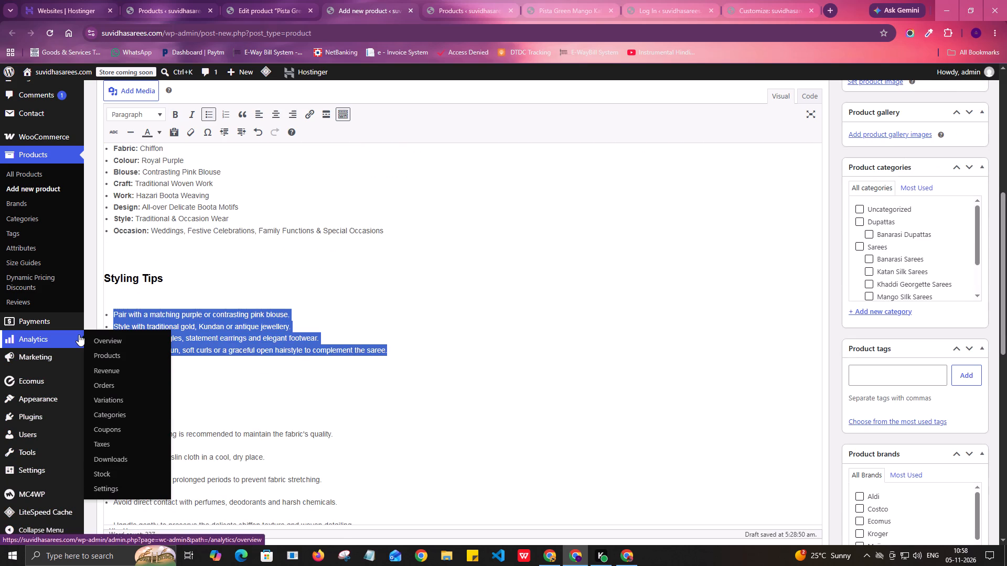
Remove and reapply the bullets on the five Fabric Care items so the list is compactly spaced.
{"action": "scroll", "coordinate": [200, 390], "scroll_direction": "down", "scroll_amount": 2}
{"action": "left_click_drag", "start_coordinate": [367, 423], "coordinate": [109, 330]}
{"action": "key", "text": "alt+shift+u"}
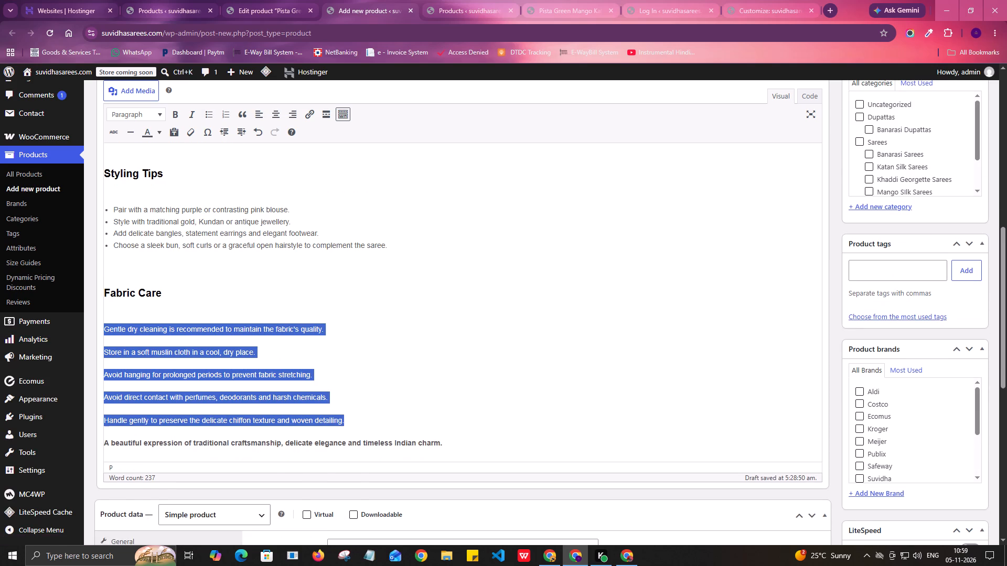
{"action": "key", "text": "alt+shift+u"}
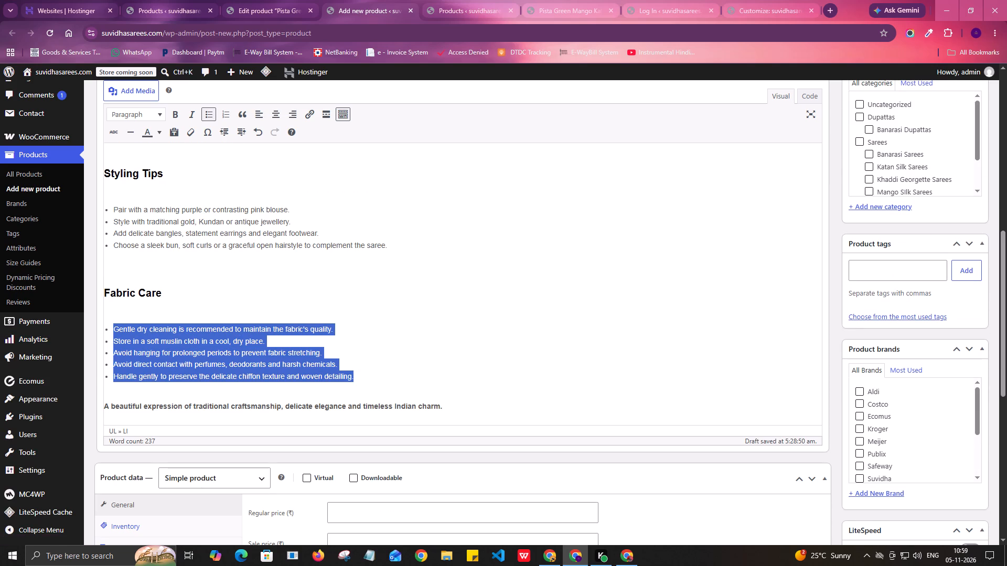
{"action": "left_click", "coordinate": [123, 303]}
Delete the word "Royal" from the Colour item under Product Details so it reads "Purple".
{"action": "scroll", "coordinate": [205, 372], "scroll_direction": "down", "scroll_amount": 1}
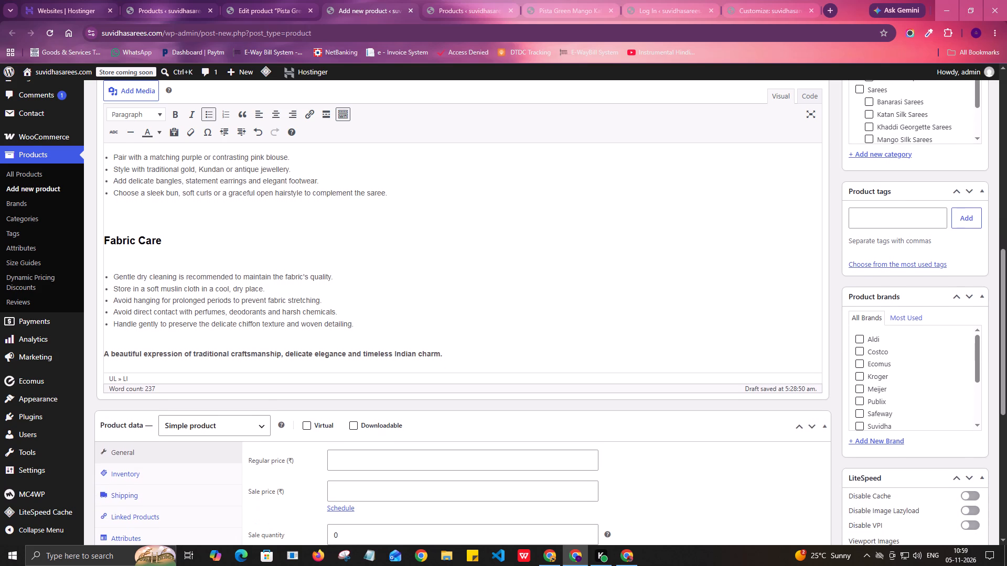
{"action": "scroll", "coordinate": [205, 372], "scroll_direction": "up", "scroll_amount": 3}
{"action": "scroll", "coordinate": [246, 275], "scroll_direction": "up", "scroll_amount": 2}
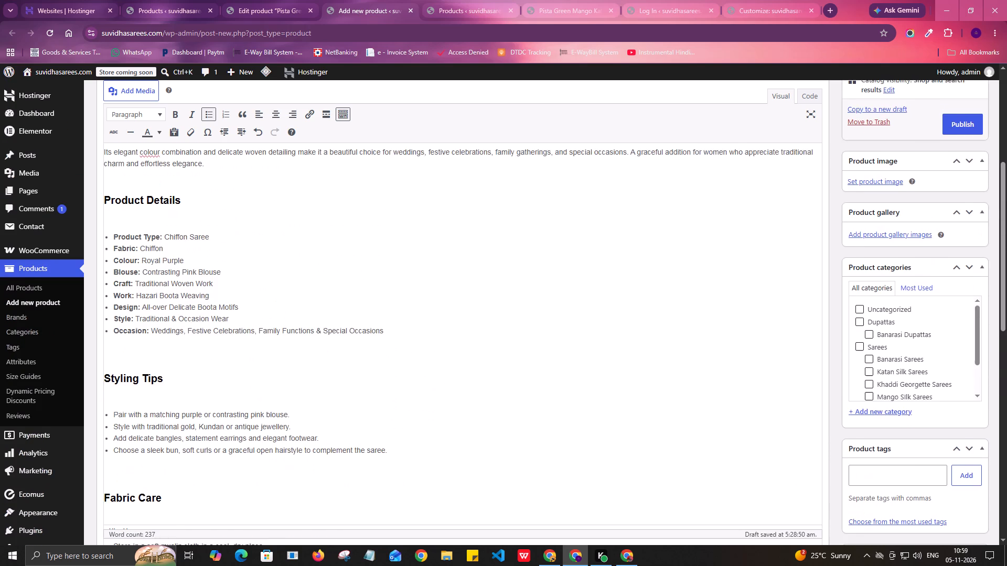
{"action": "scroll", "coordinate": [246, 275], "scroll_direction": "up", "scroll_amount": 1}
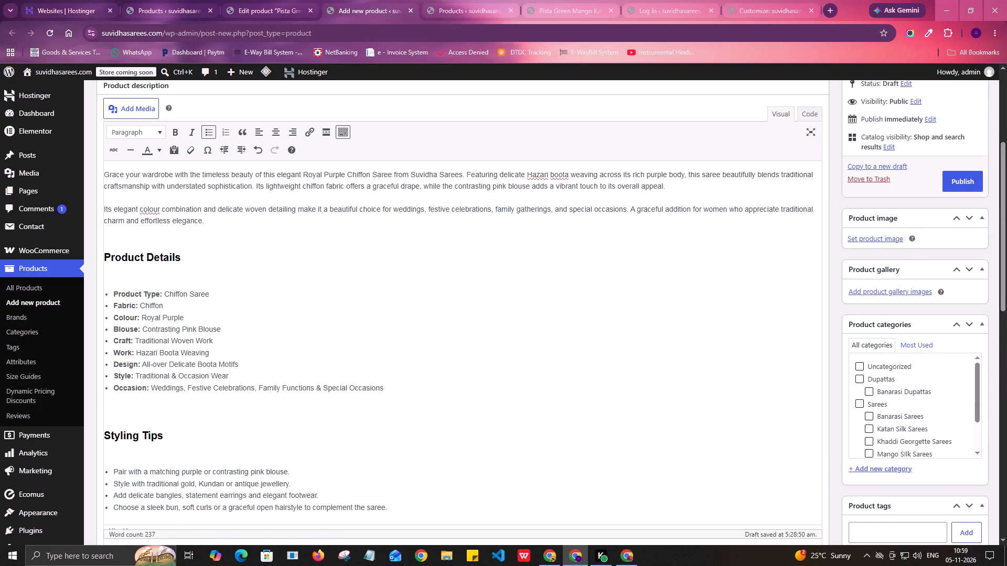
{"action": "left_click_drag", "start_coordinate": [159, 317], "coordinate": [142, 319]}
{"action": "key", "text": "BackSpace"}
{"action": "key", "text": "Right"}
{"action": "key", "text": "Right"}
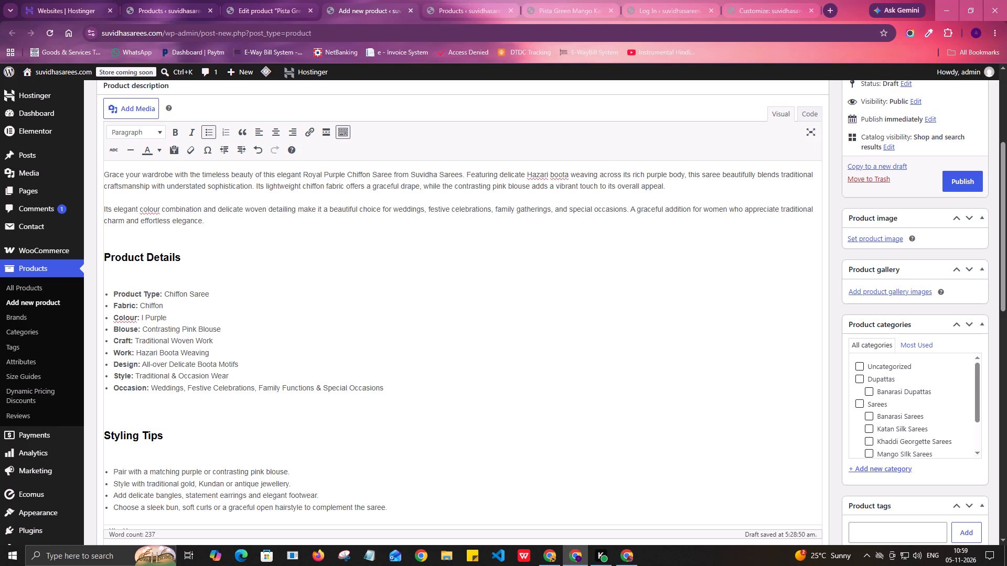
{"action": "key", "text": "BackSpace"}
{"action": "key", "text": "BackSpace"}
Review the new product form from its name and full description down to the product data and short description sections.
{"action": "scroll", "coordinate": [231, 320], "scroll_direction": "up", "scroll_amount": 2}
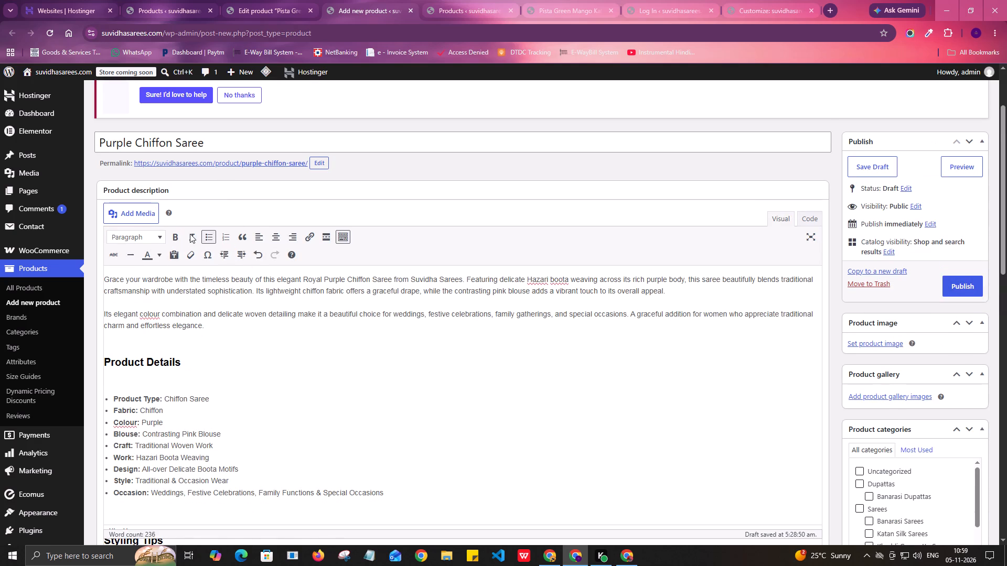
{"action": "scroll", "coordinate": [274, 201], "scroll_direction": "up", "scroll_amount": 2}
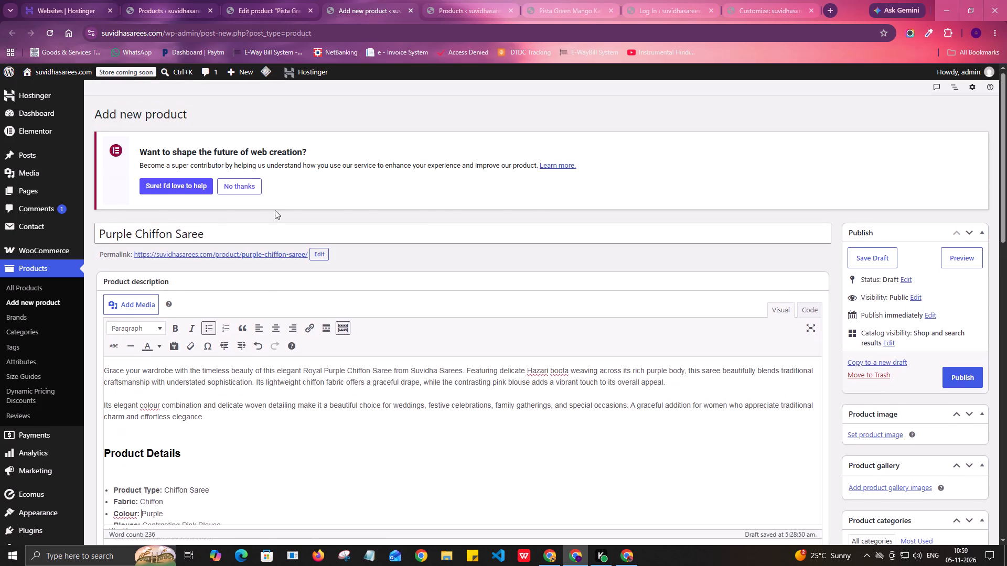
{"action": "scroll", "coordinate": [275, 212], "scroll_direction": "down", "scroll_amount": 12}
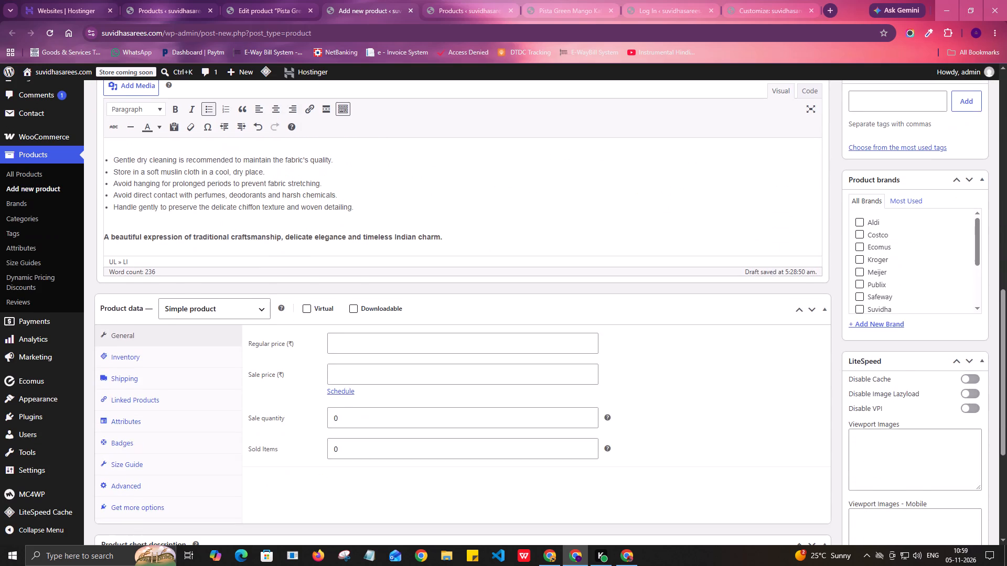
{"action": "scroll", "coordinate": [275, 217], "scroll_direction": "down", "scroll_amount": 4}
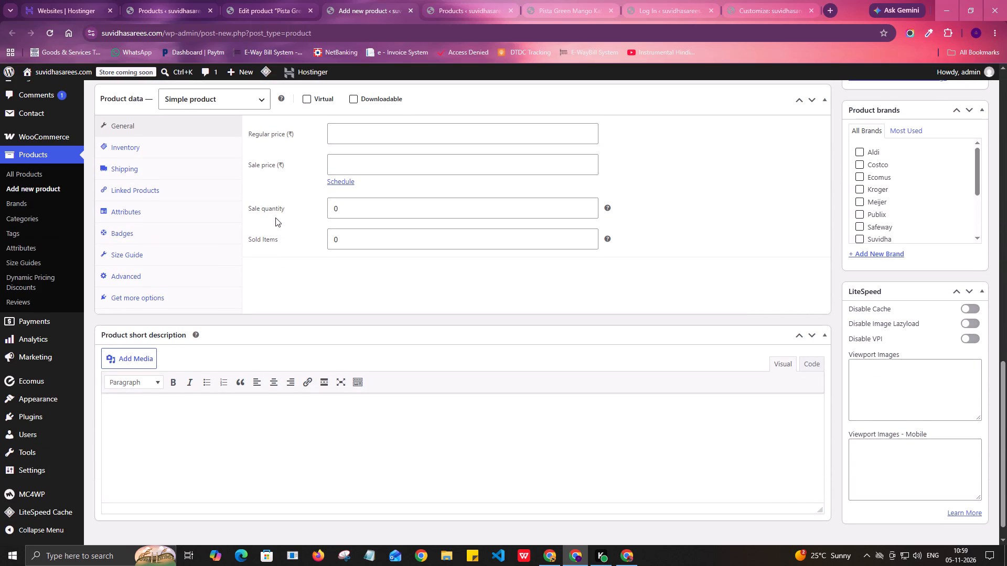
{"action": "scroll", "coordinate": [275, 217], "scroll_direction": "down", "scroll_amount": 4}
{"action": "scroll", "coordinate": [288, 280], "scroll_direction": "up", "scroll_amount": 6}
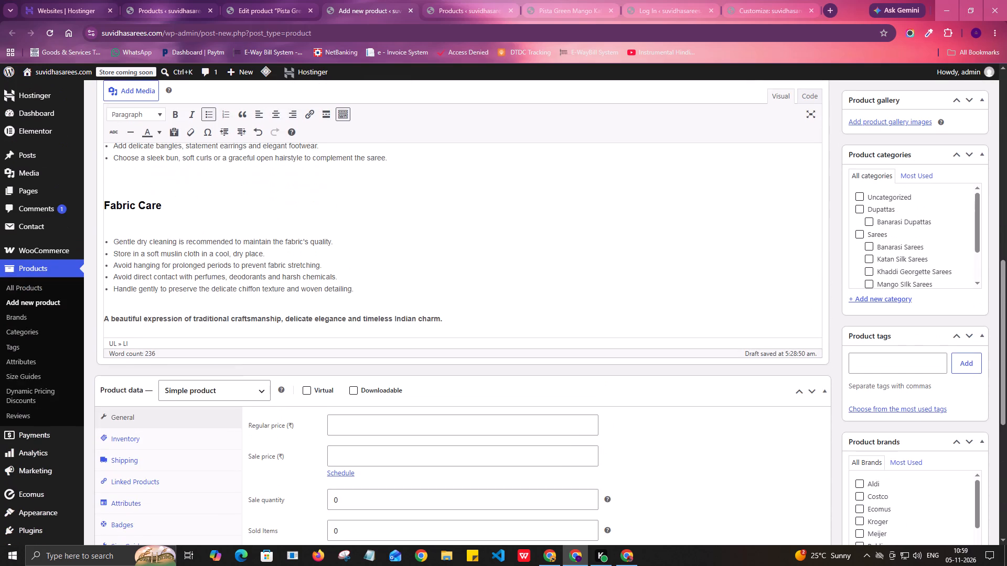
{"action": "scroll", "coordinate": [288, 280], "scroll_direction": "up", "scroll_amount": 8}
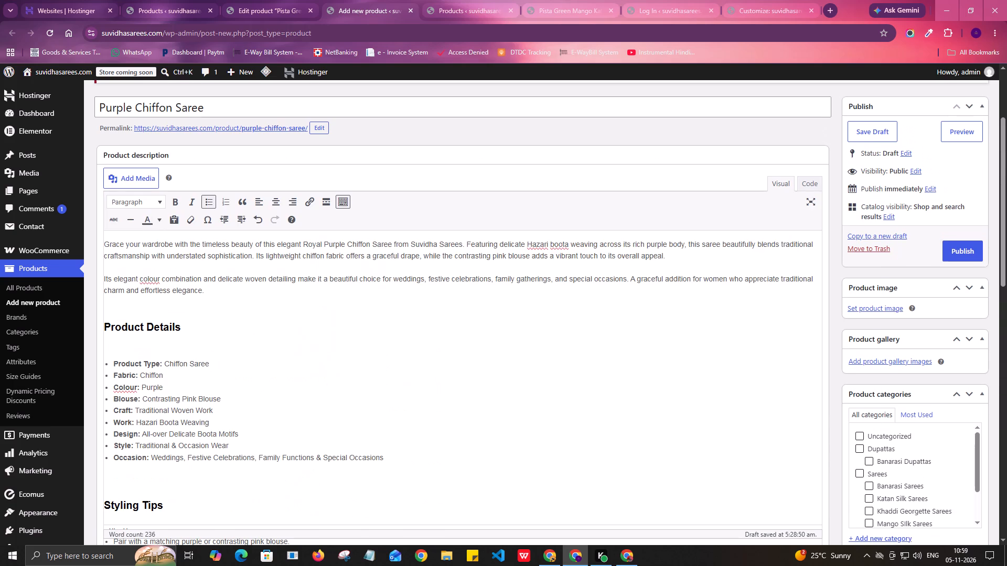
{"action": "scroll", "coordinate": [288, 280], "scroll_direction": "up", "scroll_amount": 5}
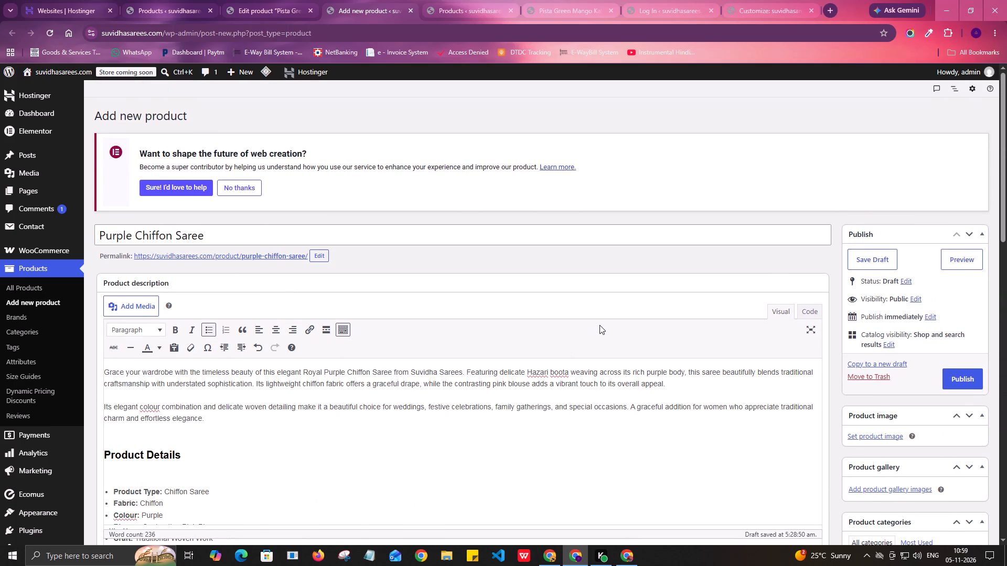
{"action": "scroll", "coordinate": [599, 325], "scroll_direction": "down", "scroll_amount": 2}
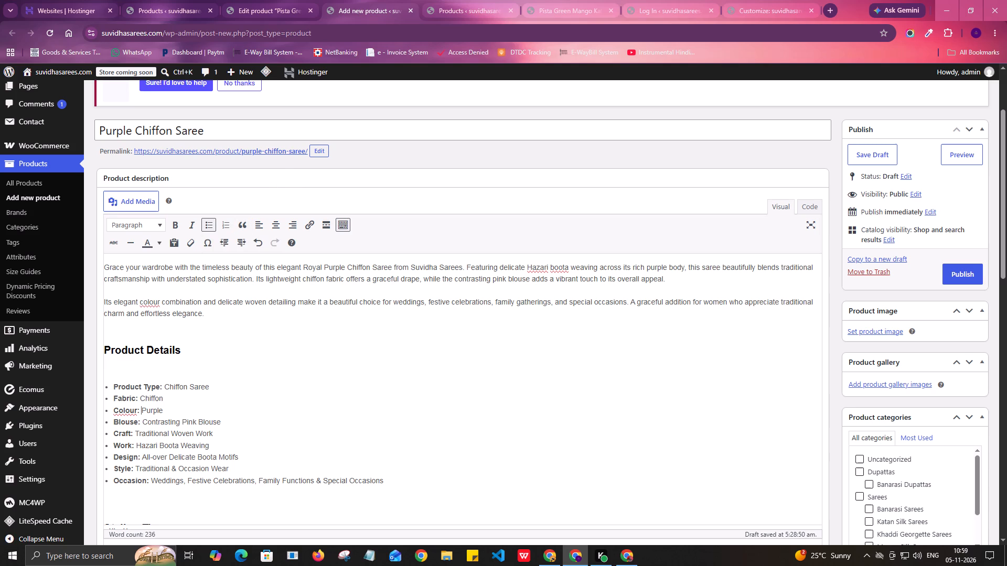
{"action": "scroll", "coordinate": [385, 254], "scroll_direction": "down", "scroll_amount": 3}
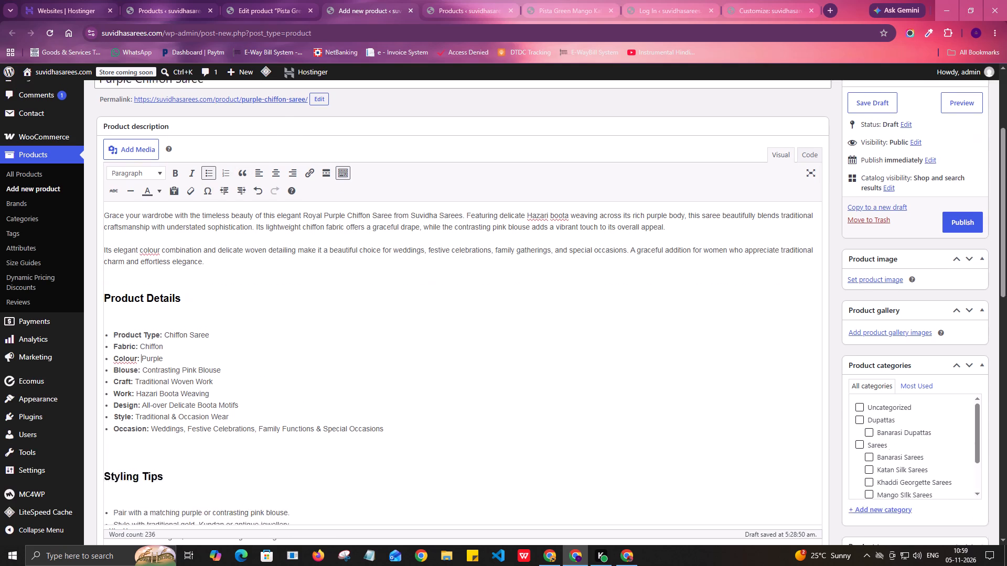
{"action": "scroll", "coordinate": [384, 259], "scroll_direction": "down", "scroll_amount": 9}
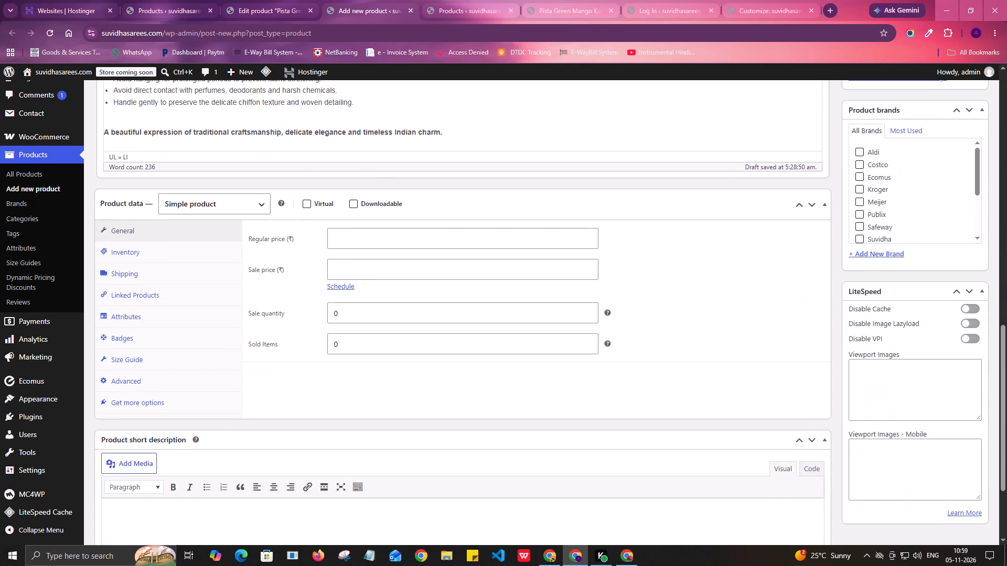
{"action": "scroll", "coordinate": [383, 260], "scroll_direction": "down", "scroll_amount": 2}
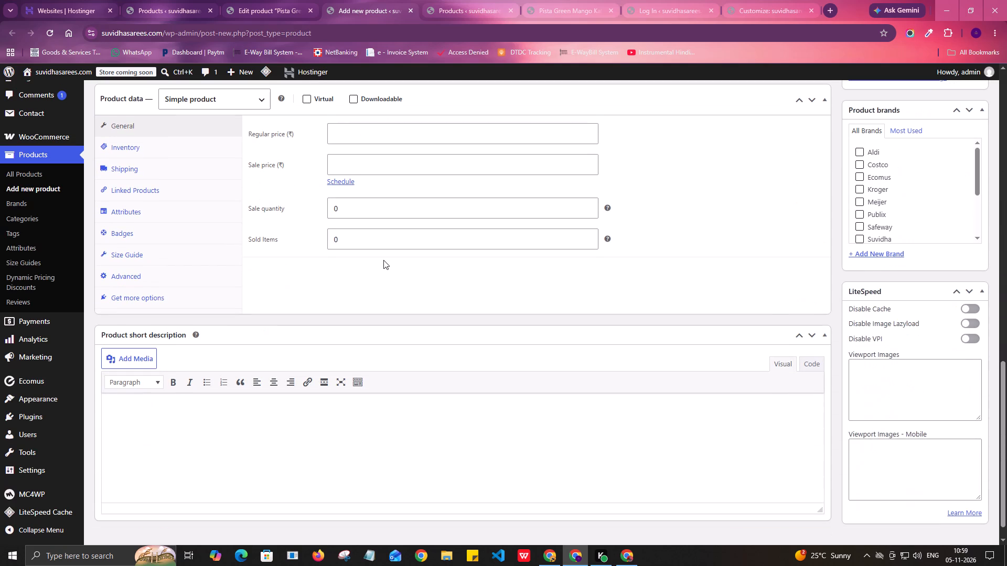
{"action": "scroll", "coordinate": [383, 260], "scroll_direction": "up", "scroll_amount": 2}
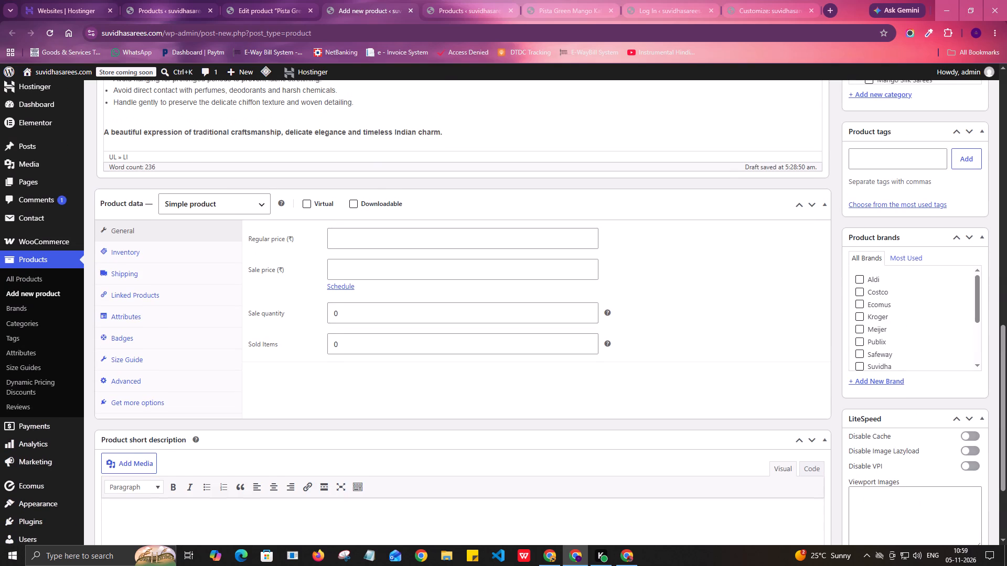
{"action": "scroll", "coordinate": [383, 260], "scroll_direction": "up", "scroll_amount": 3}
{"action": "scroll", "coordinate": [383, 260], "scroll_direction": "down", "scroll_amount": 2}
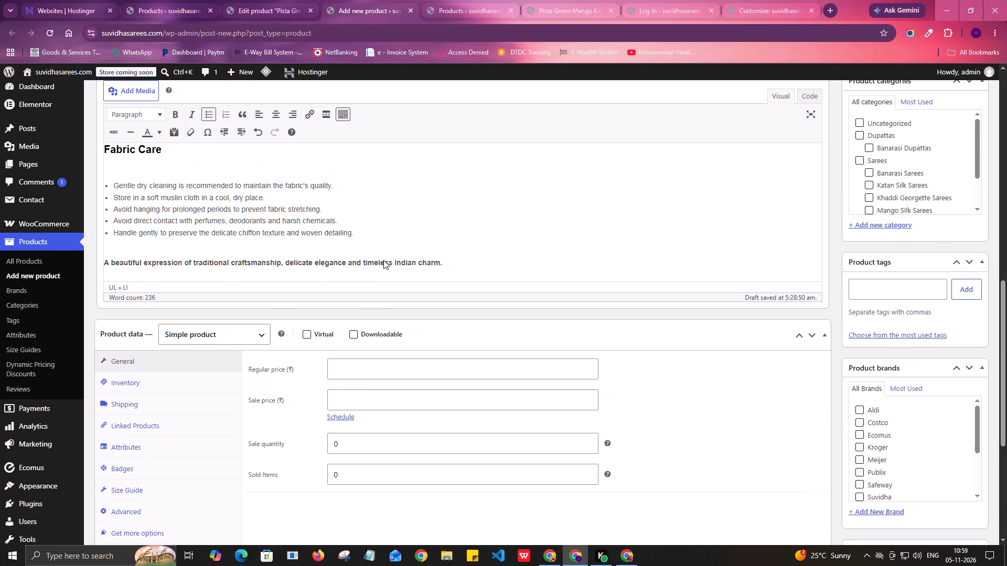
Set the product's regular price to ₹2499 and its sale price to ₹1950.
{"action": "left_click", "coordinate": [149, 305]}
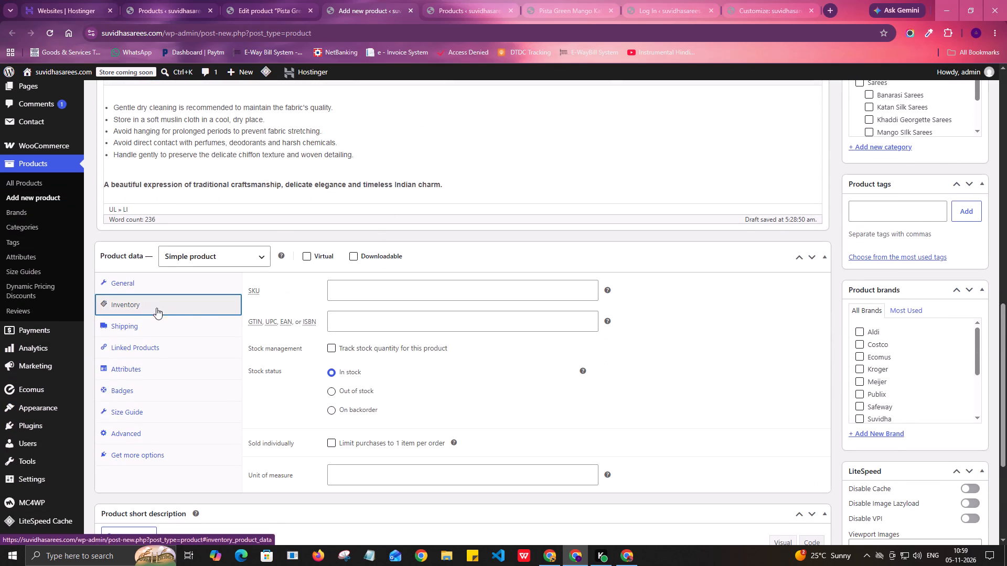
{"action": "left_click", "coordinate": [176, 286]}
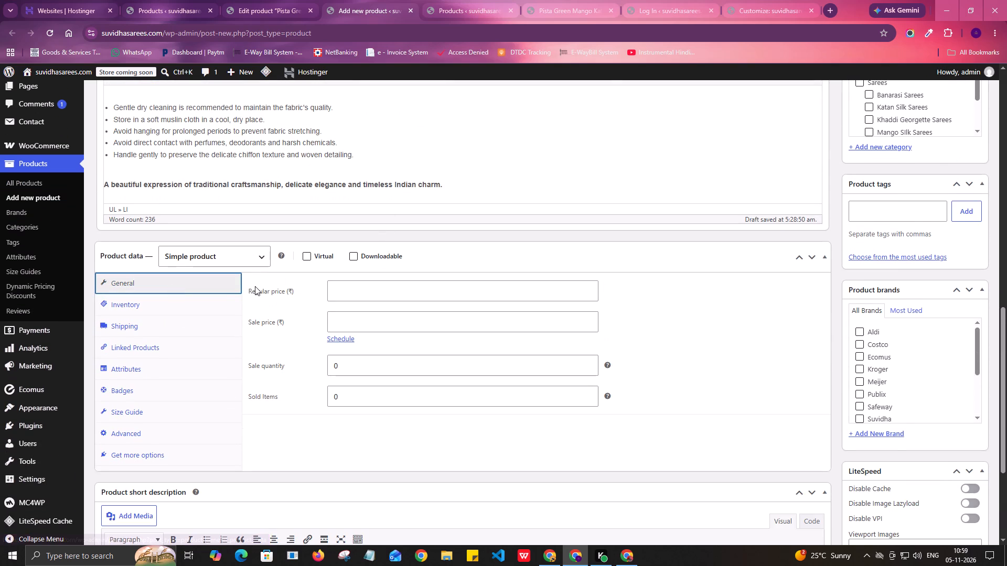
{"action": "left_click", "coordinate": [392, 291]}
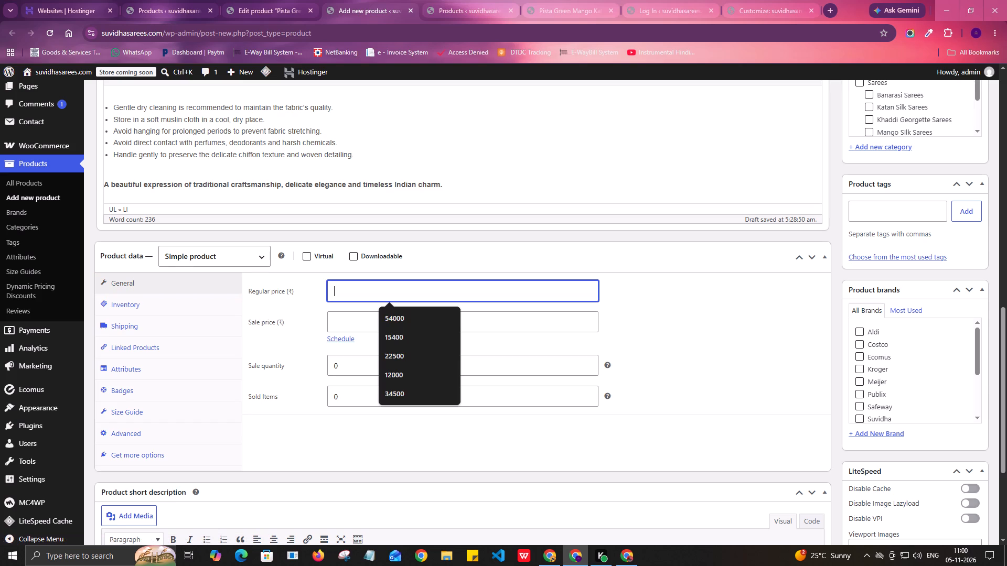
{"action": "type", "text": "2500"}
{"action": "key", "text": "BackSpace"}
{"action": "key", "text": "BackSpace"}
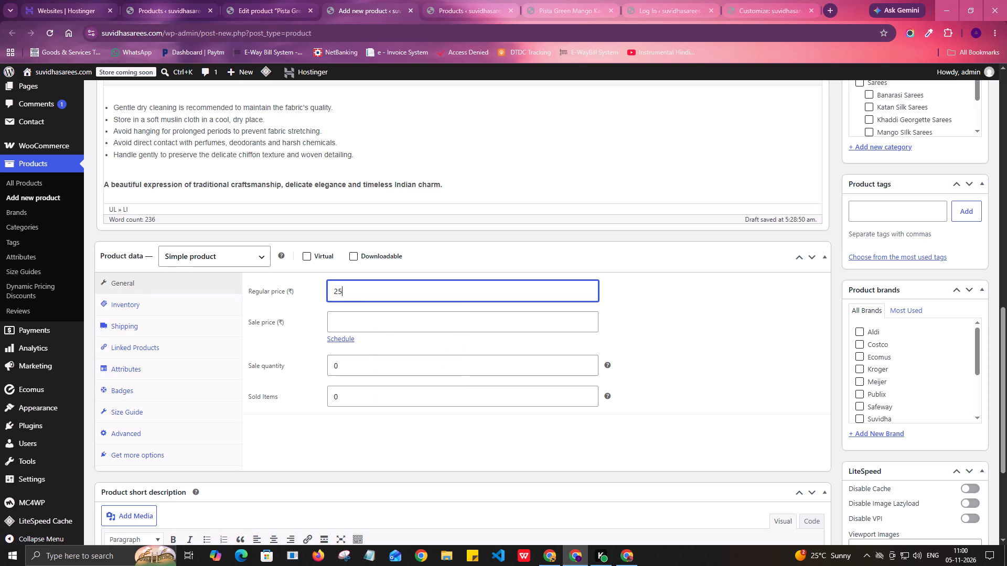
{"action": "key", "text": "BackSpace"}
{"action": "type", "text": "499"}
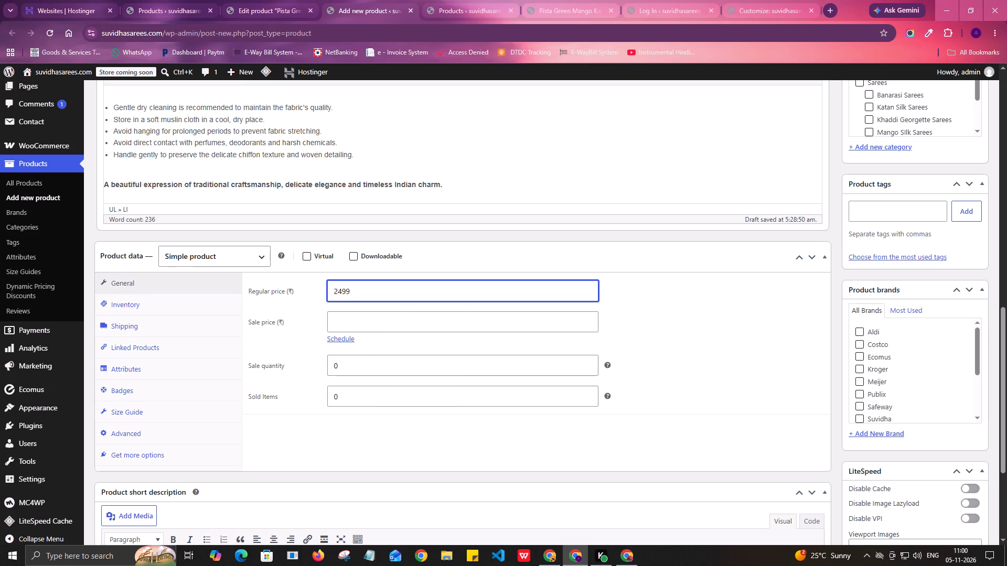
{"action": "left_click", "coordinate": [384, 321]}
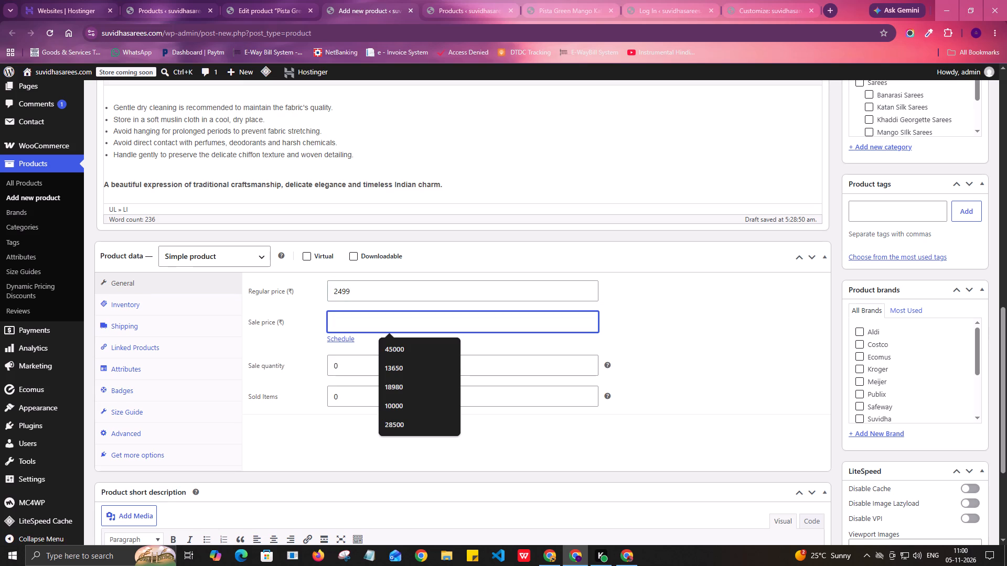
{"action": "type", "text": "1950"}
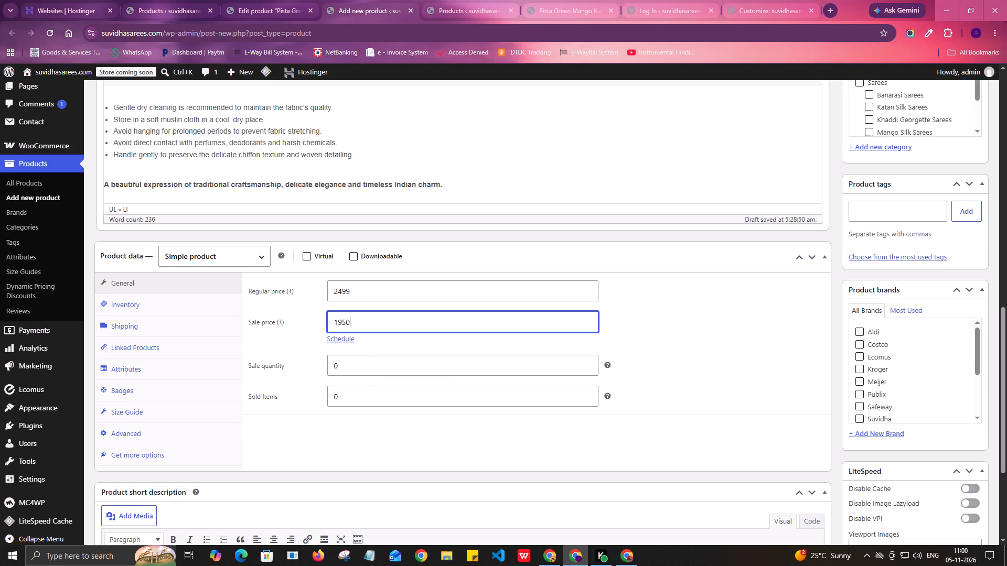
{"action": "left_click", "coordinate": [281, 341]}
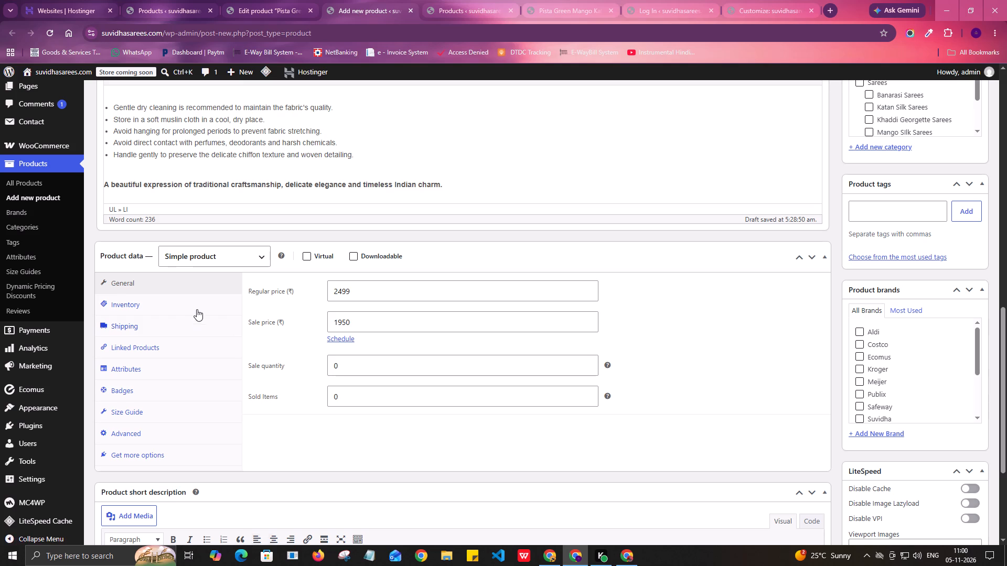
Enter the SKU SP001 in the inventory data and enable stock quantity tracking for this product.
{"action": "left_click", "coordinate": [160, 300]}
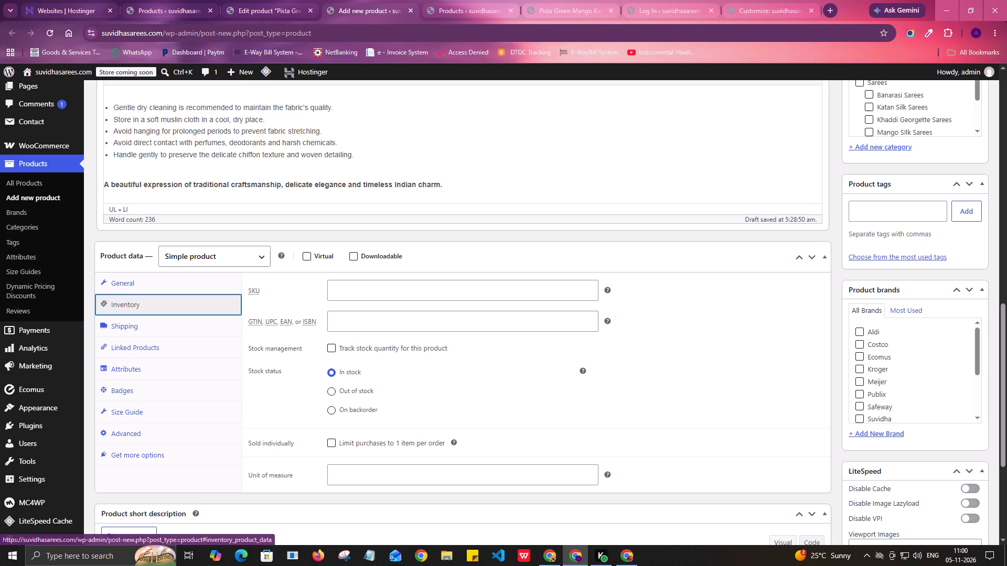
{"action": "left_click", "coordinate": [336, 288]}
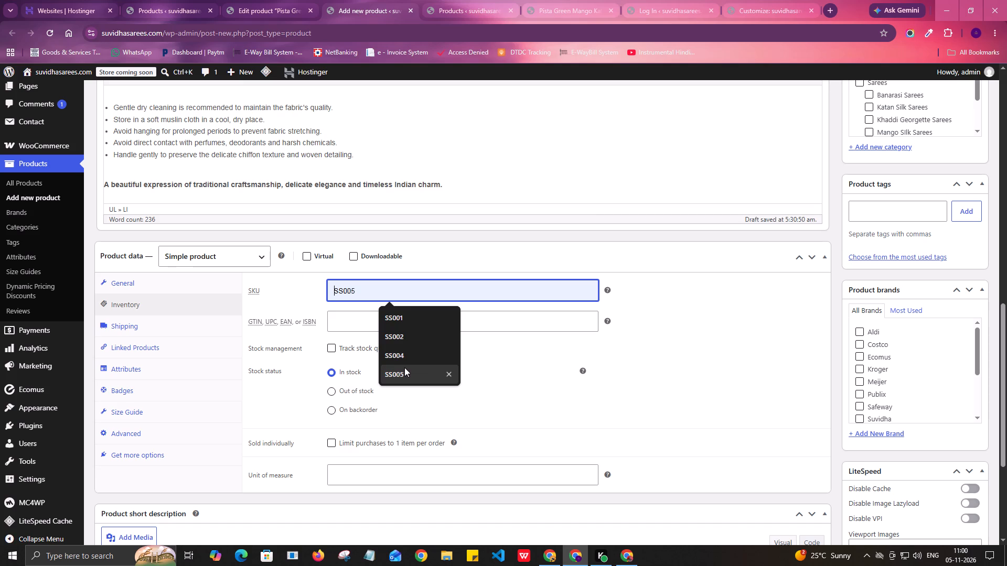
{"action": "type", "text": "SP"}
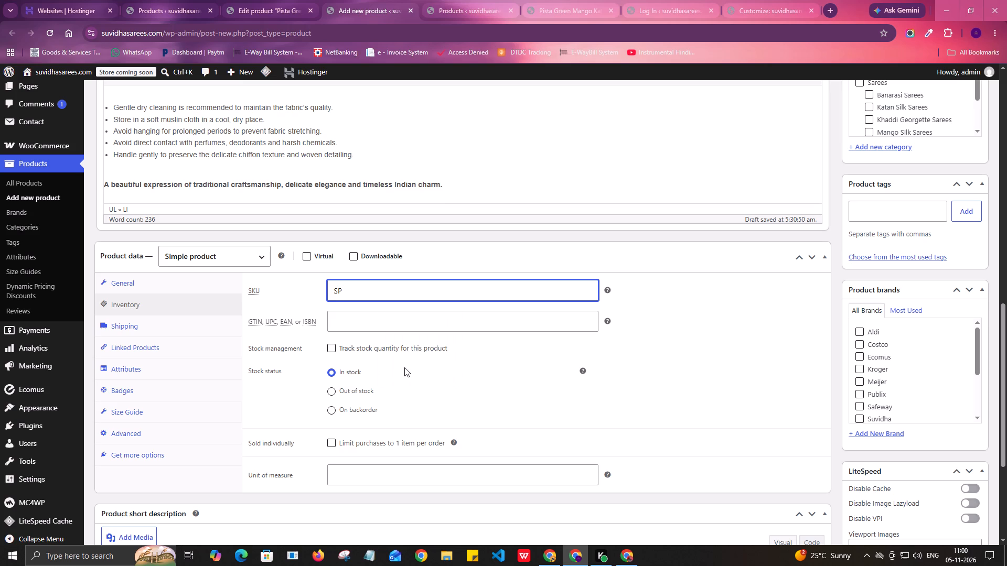
{"action": "type", "text": "001"}
{"action": "left_click", "coordinate": [335, 349]}
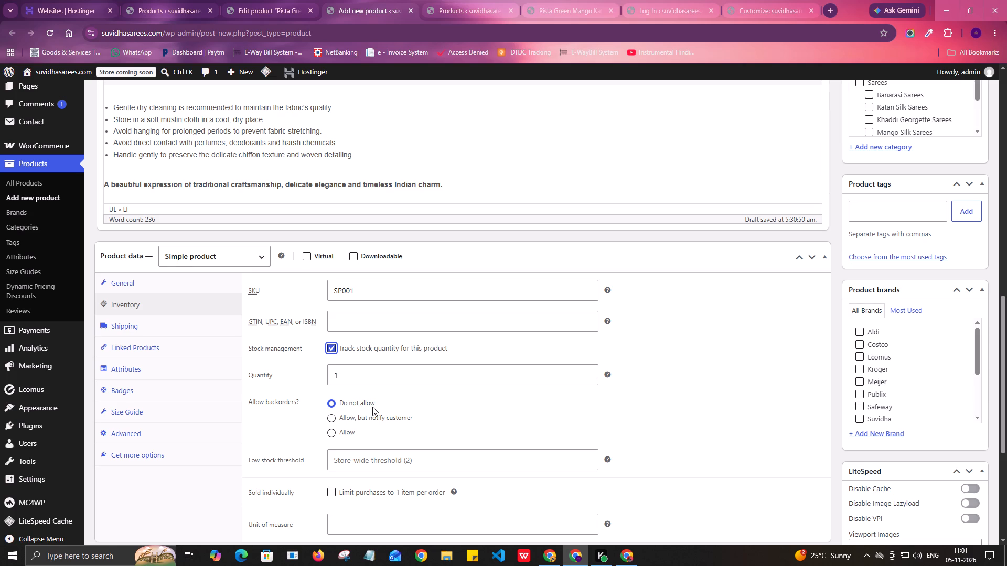
Set the shipping weight to 0.35 kg, keeping the No shipping class option.
{"action": "scroll", "coordinate": [372, 407], "scroll_direction": "down", "scroll_amount": 2}
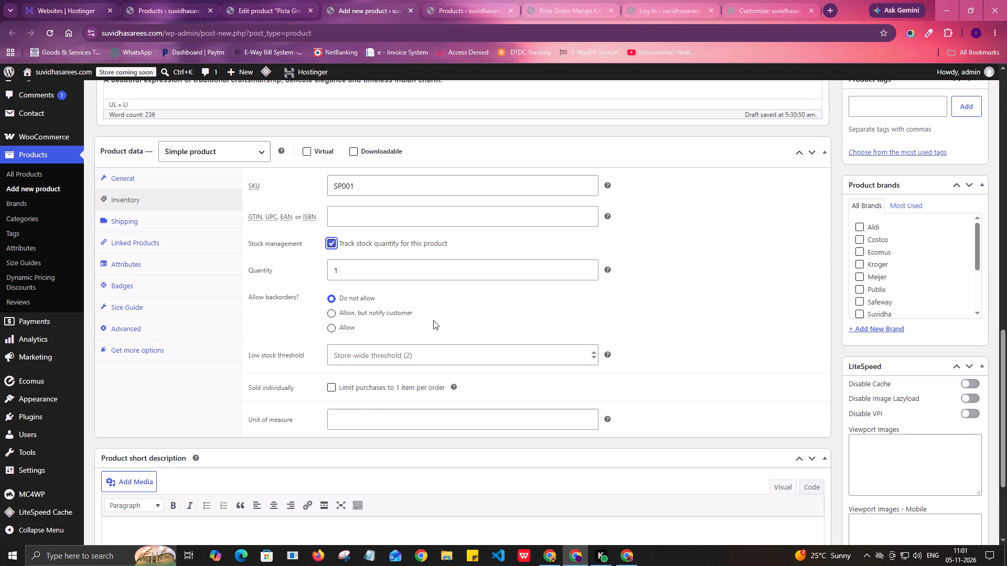
{"action": "left_click", "coordinate": [126, 224]}
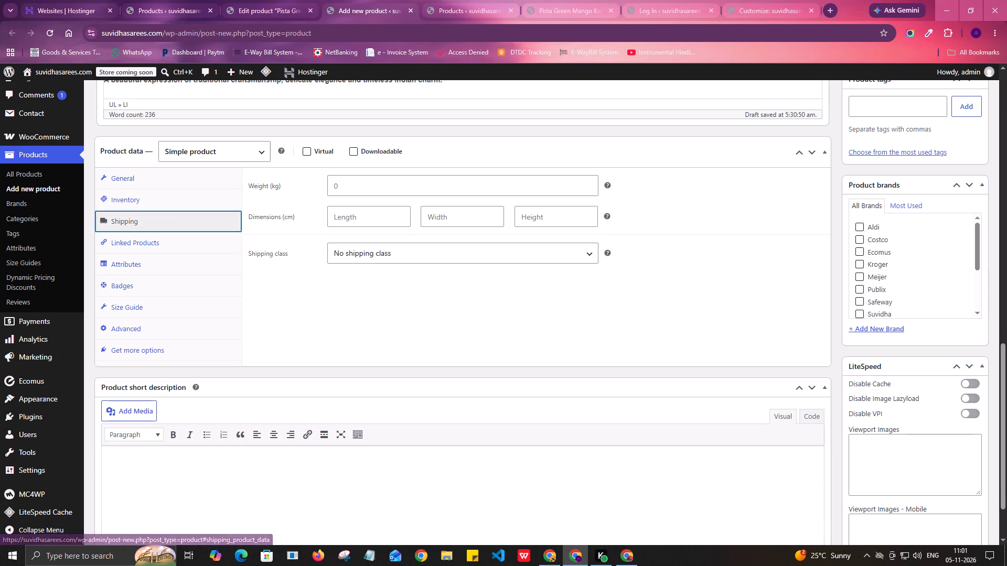
{"action": "left_click", "coordinate": [356, 179]}
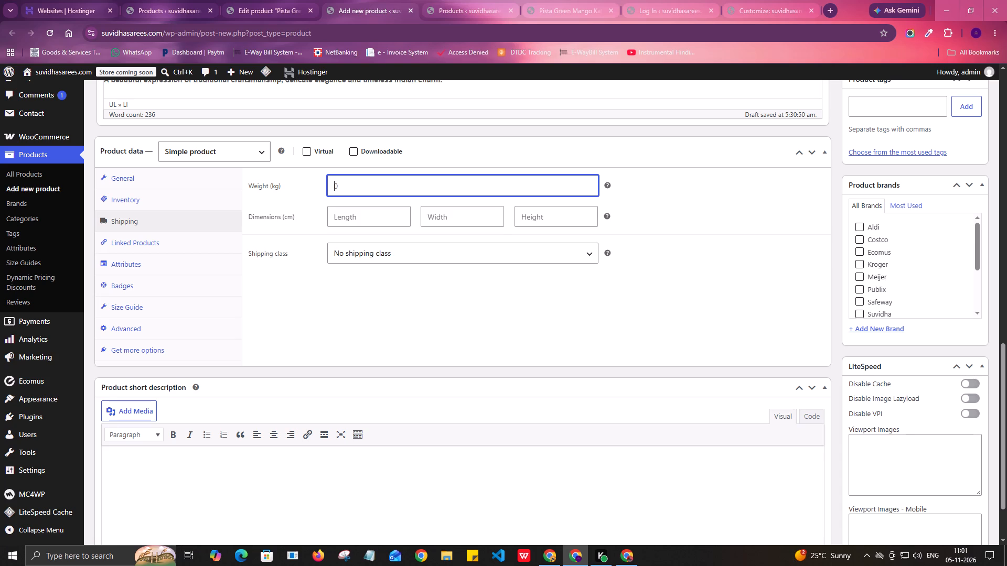
{"action": "type", "text": "0.35"}
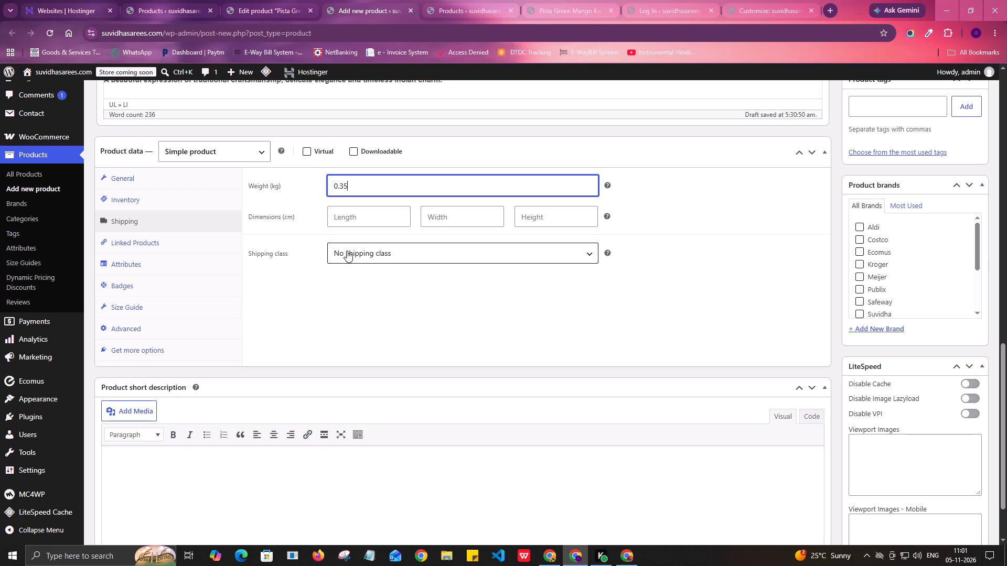
{"action": "left_click", "coordinate": [376, 254]}
{"action": "left_click", "coordinate": [376, 254]}
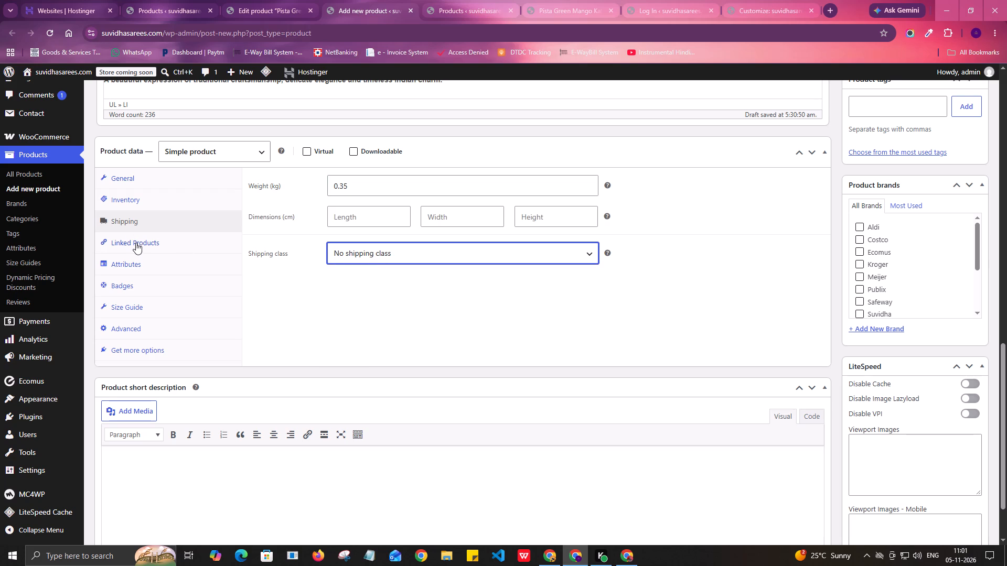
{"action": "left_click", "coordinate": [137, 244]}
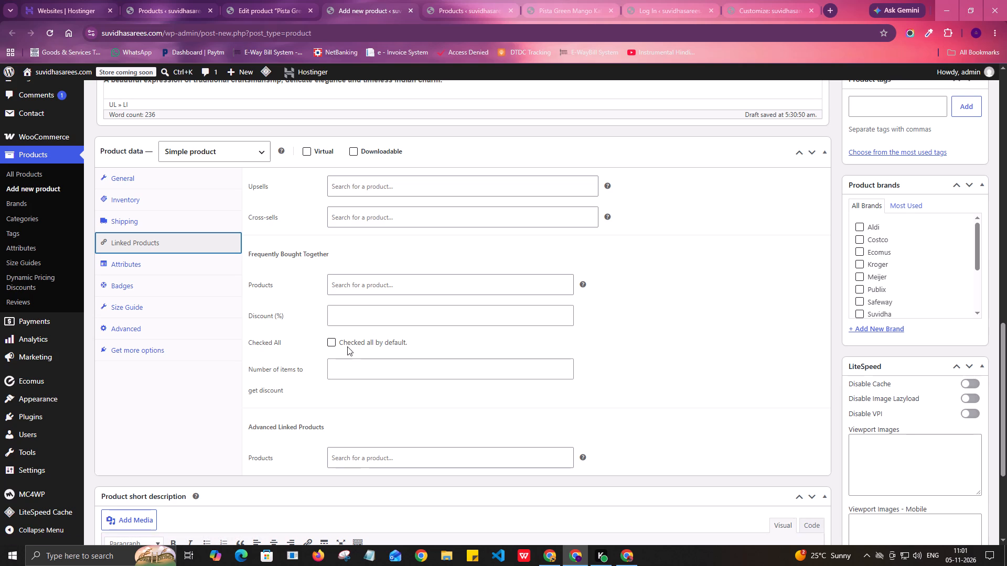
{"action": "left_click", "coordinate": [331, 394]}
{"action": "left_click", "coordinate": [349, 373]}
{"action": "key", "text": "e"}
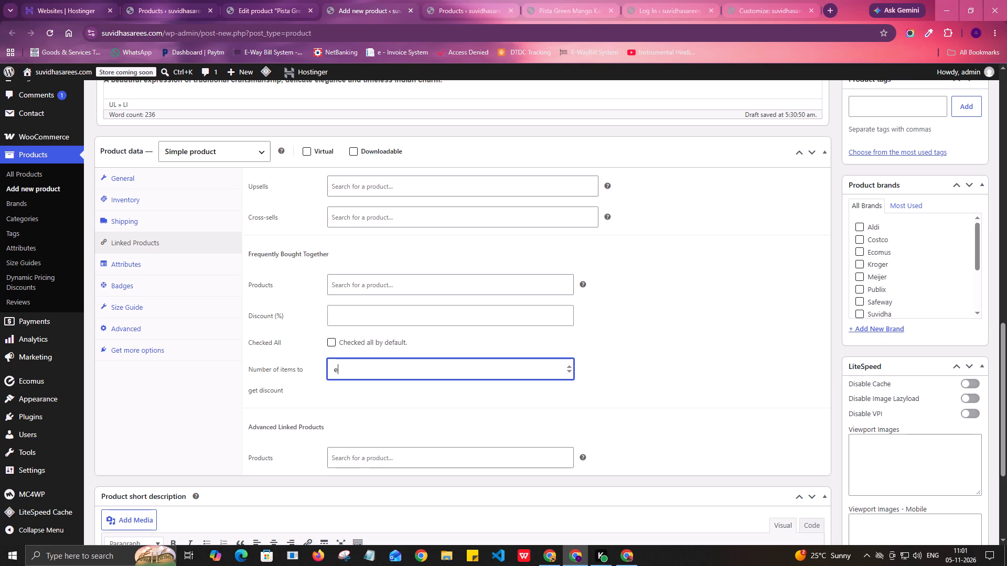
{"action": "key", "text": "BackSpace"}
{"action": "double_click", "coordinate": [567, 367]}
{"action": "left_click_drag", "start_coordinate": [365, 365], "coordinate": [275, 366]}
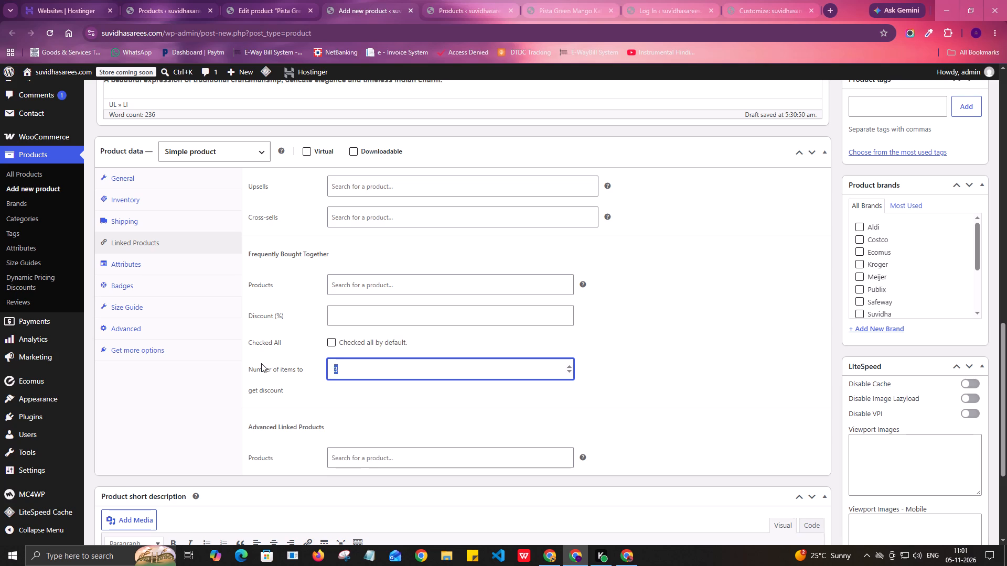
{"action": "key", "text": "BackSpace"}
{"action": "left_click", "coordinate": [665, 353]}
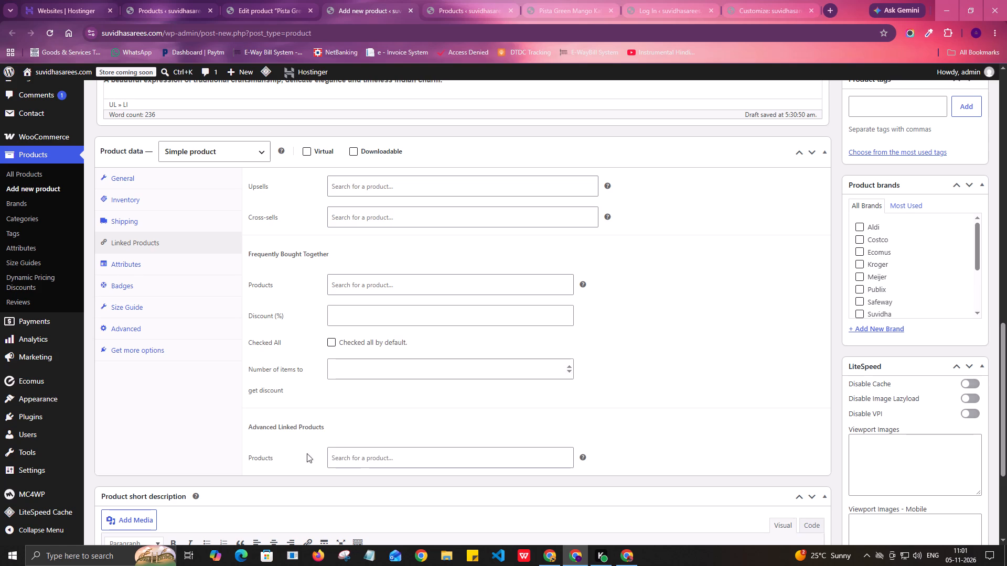
Add the global color attribute to the product and create the new value "Purple" for it.
{"action": "scroll", "coordinate": [379, 449], "scroll_direction": "down", "scroll_amount": 2}
{"action": "scroll", "coordinate": [379, 449], "scroll_direction": "up", "scroll_amount": 2}
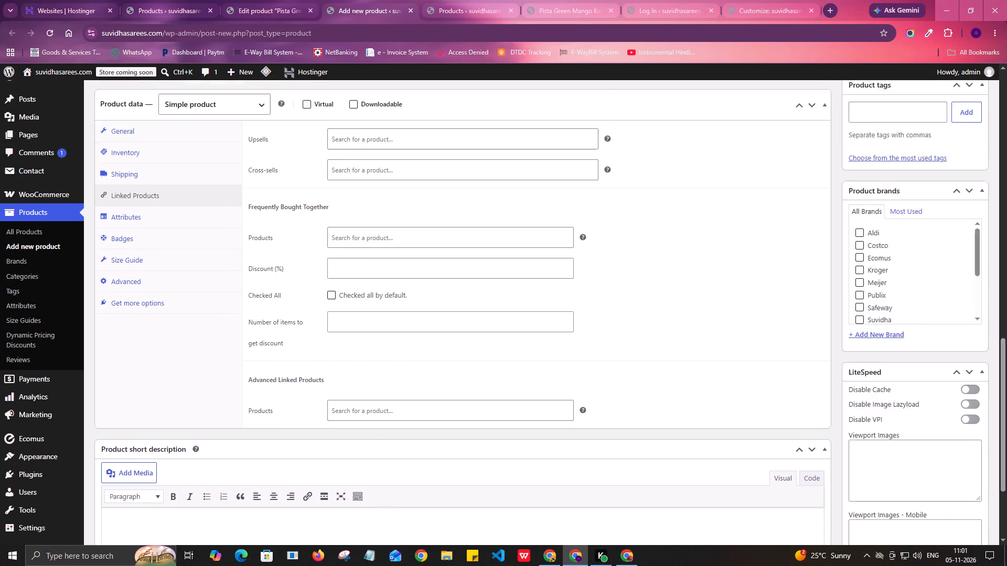
{"action": "scroll", "coordinate": [379, 449], "scroll_direction": "up", "scroll_amount": 1}
{"action": "left_click", "coordinate": [152, 318]}
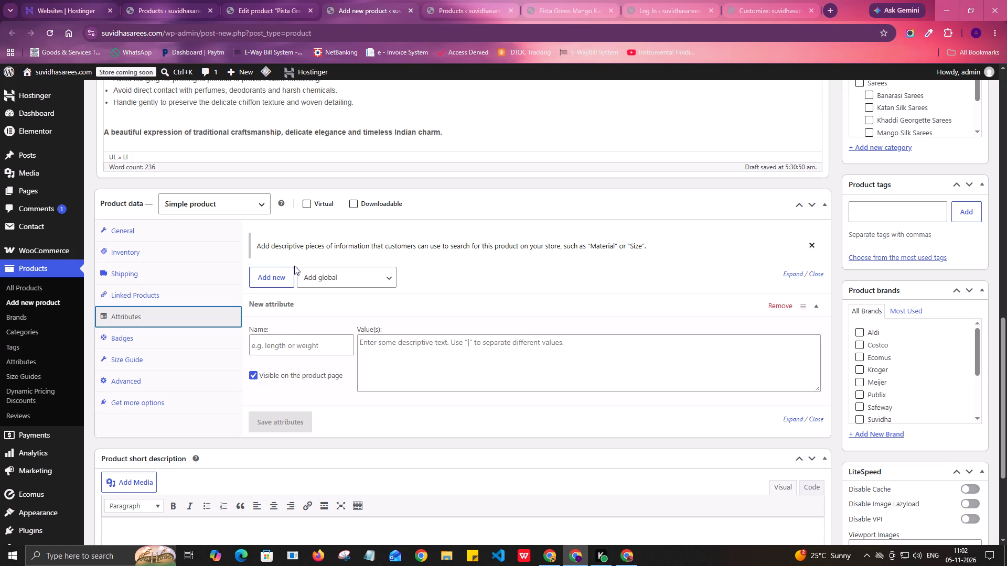
{"action": "left_click", "coordinate": [342, 281]}
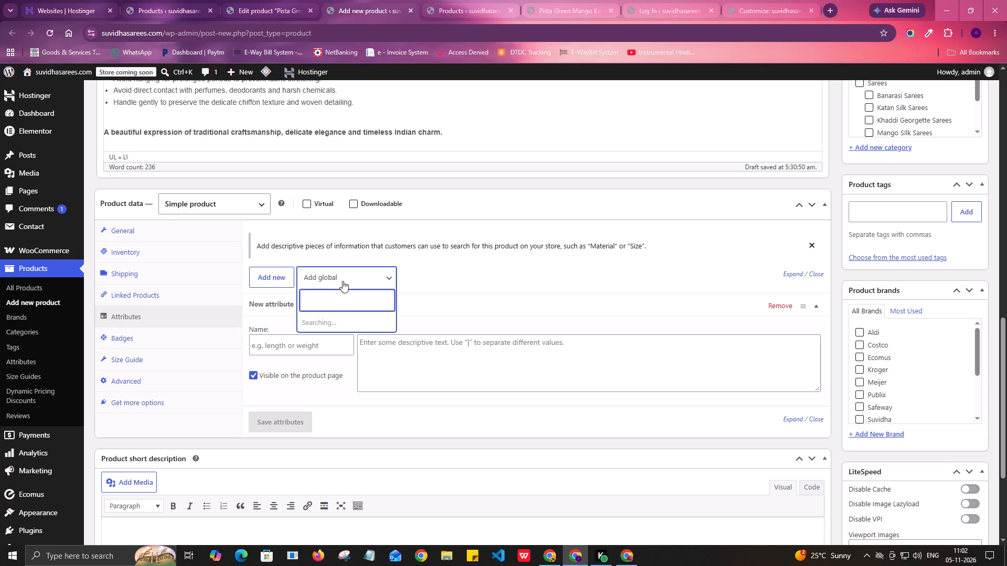
{"action": "left_click", "coordinate": [353, 323]}
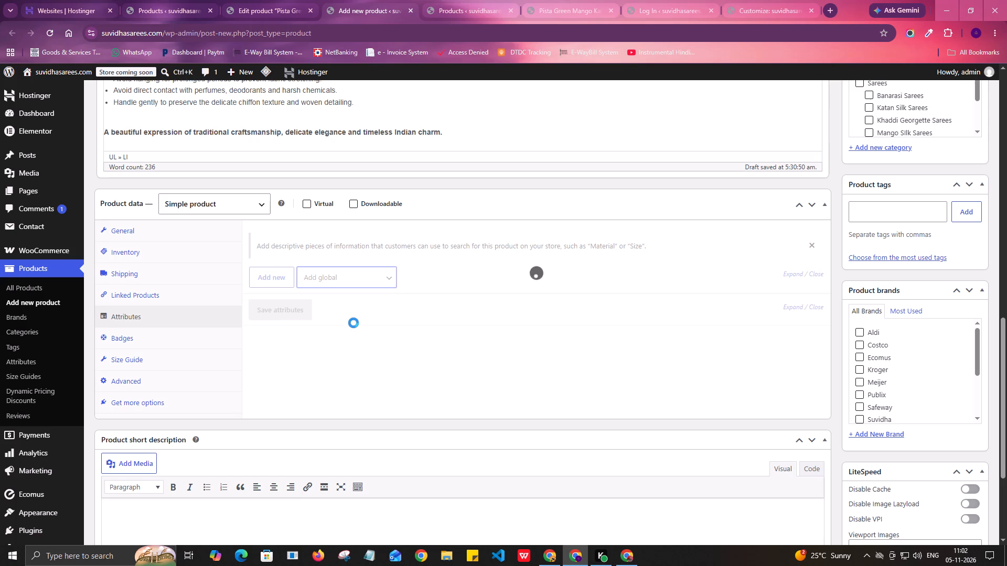
{"action": "left_click", "coordinate": [396, 346]}
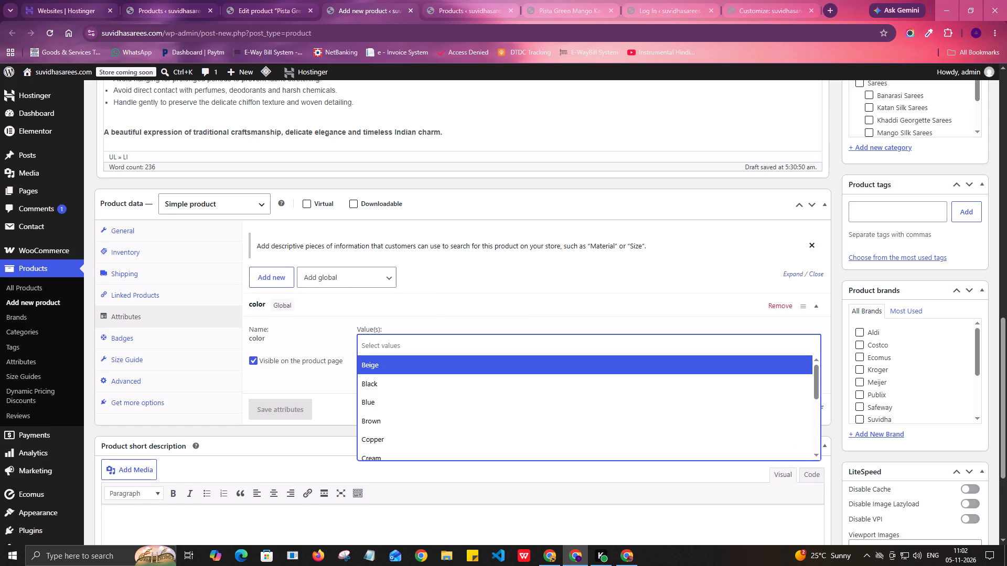
{"action": "type", "text": "Purp"}
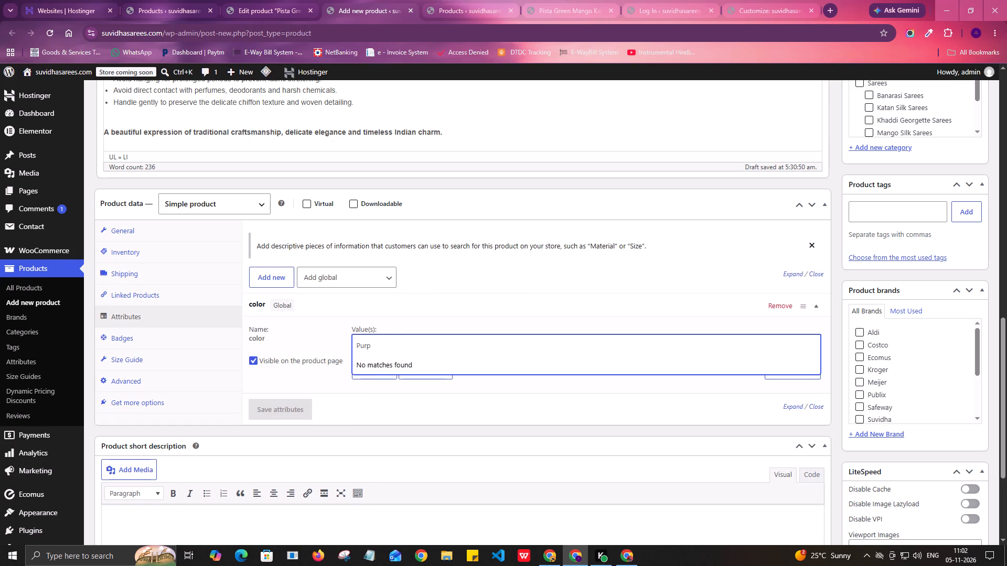
{"action": "type", "text": "le"}
{"action": "key", "text": "Return"}
{"action": "left_click", "coordinate": [287, 377]}
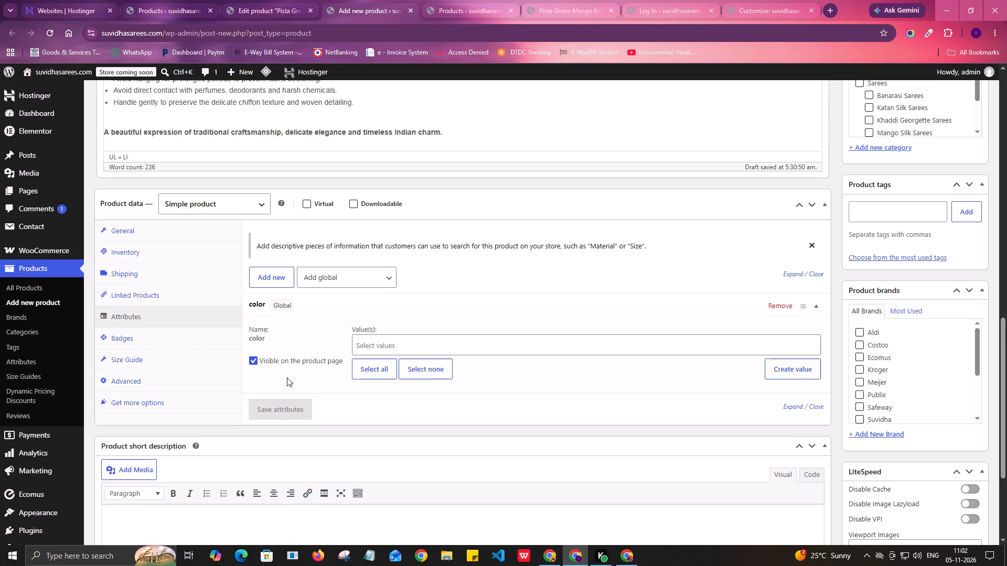
{"action": "left_click", "coordinate": [795, 368]}
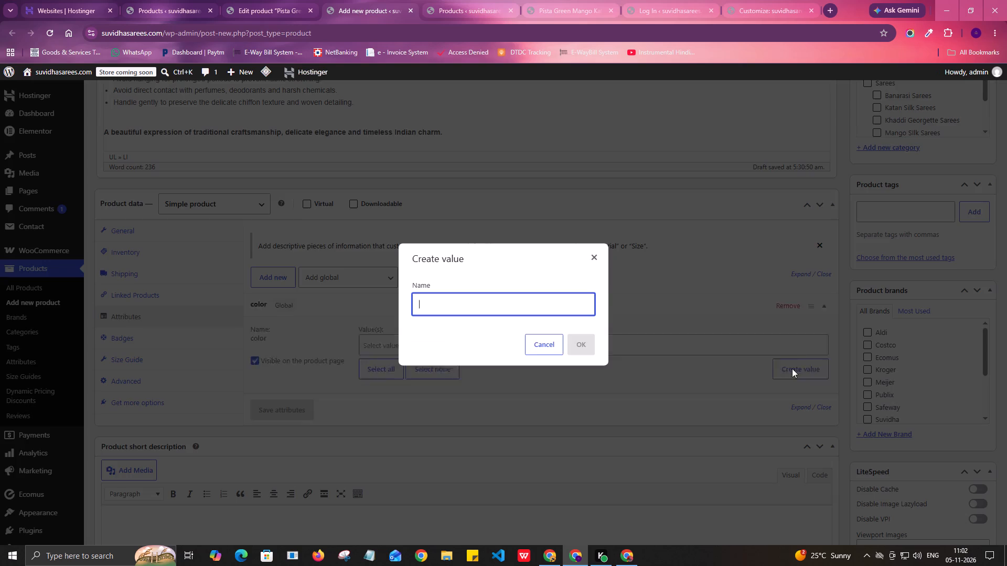
{"action": "type", "text": "Purple"}
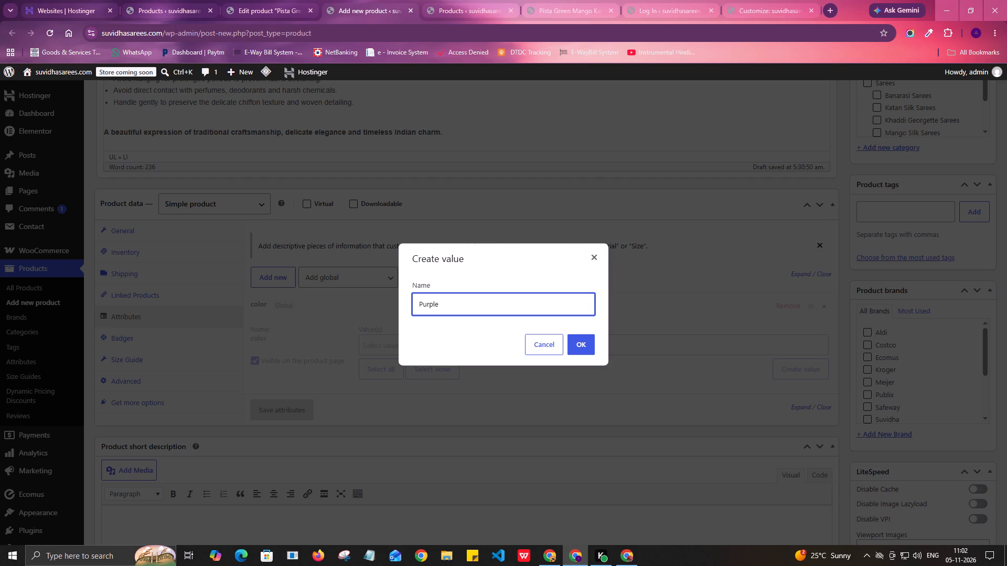
{"action": "left_click", "coordinate": [585, 349]}
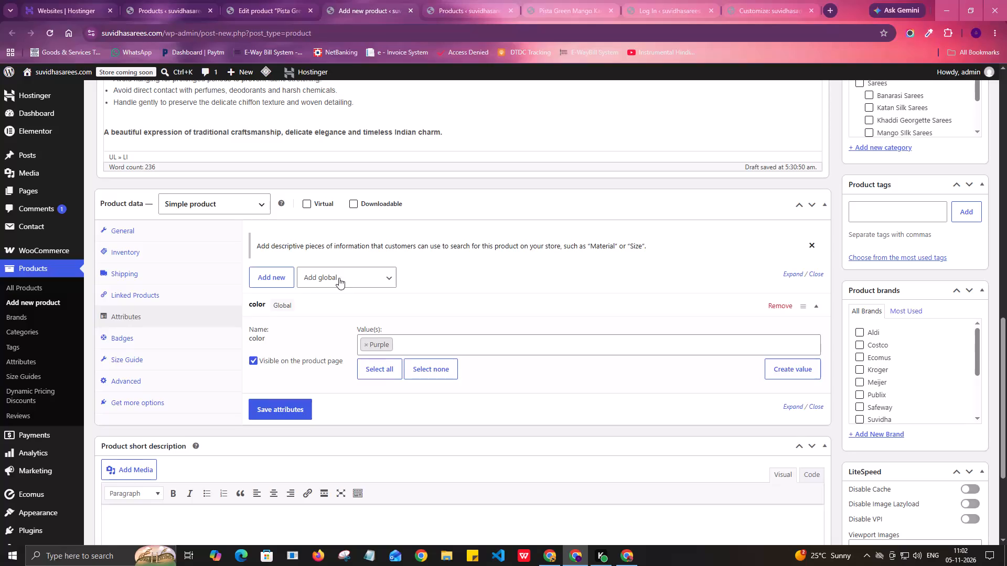
Add a new custom attribute named Fabric with the value Chiffon, visible on the product page, and save the attributes.
{"action": "left_click", "coordinate": [282, 280]}
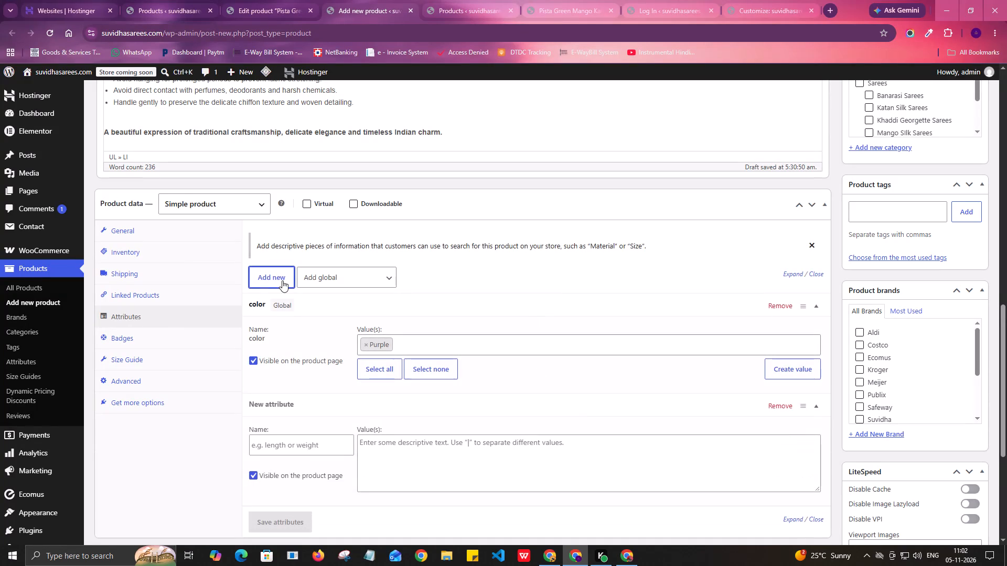
{"action": "left_click", "coordinate": [296, 448]}
{"action": "scroll", "coordinate": [355, 434], "scroll_direction": "down", "scroll_amount": 1}
{"action": "type", "text": "Fabric"}
{"action": "scroll", "coordinate": [572, 407], "scroll_direction": "down", "scroll_amount": 1}
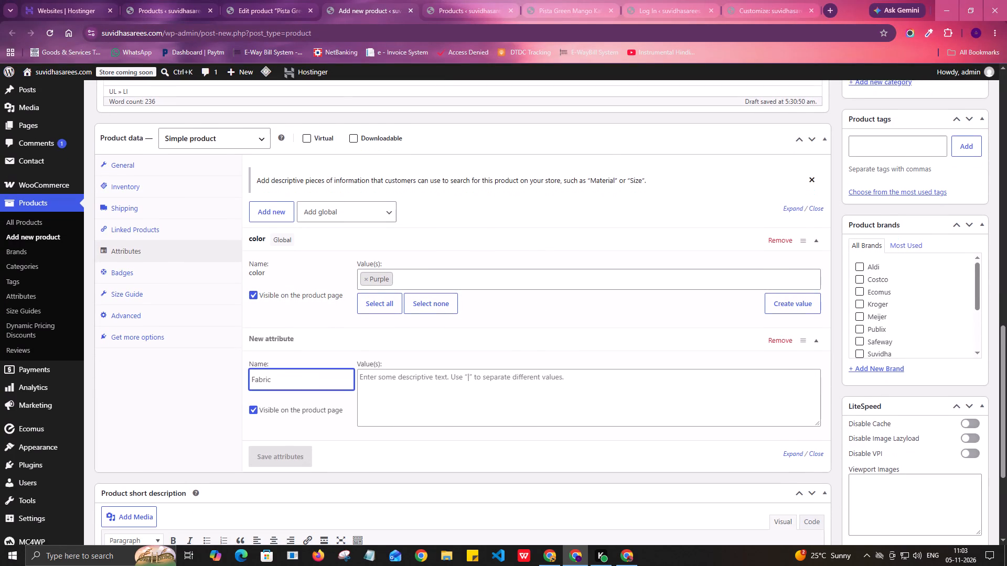
{"action": "left_click", "coordinate": [531, 329]}
{"action": "type", "text": "Chi"}
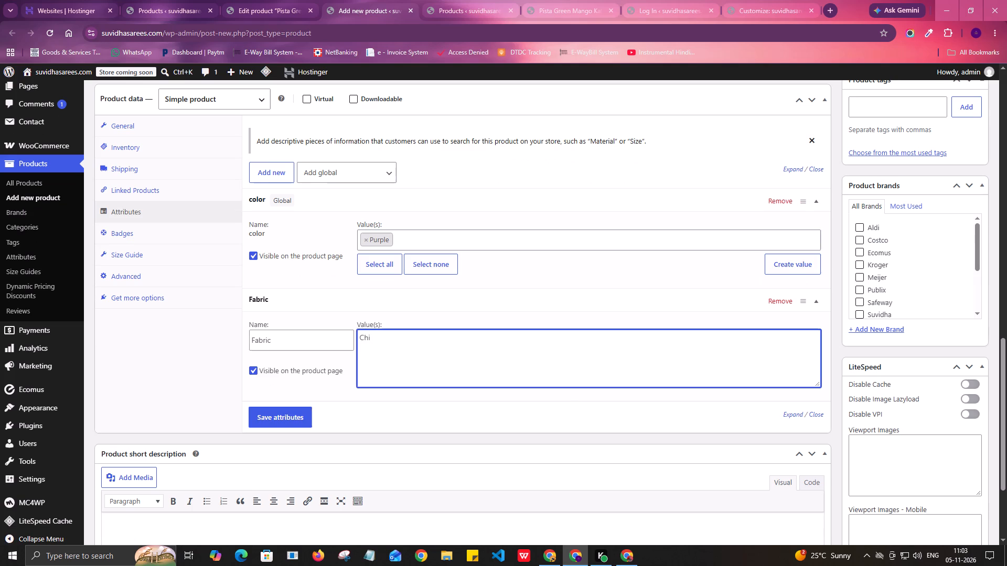
{"action": "type", "text": "ffon"}
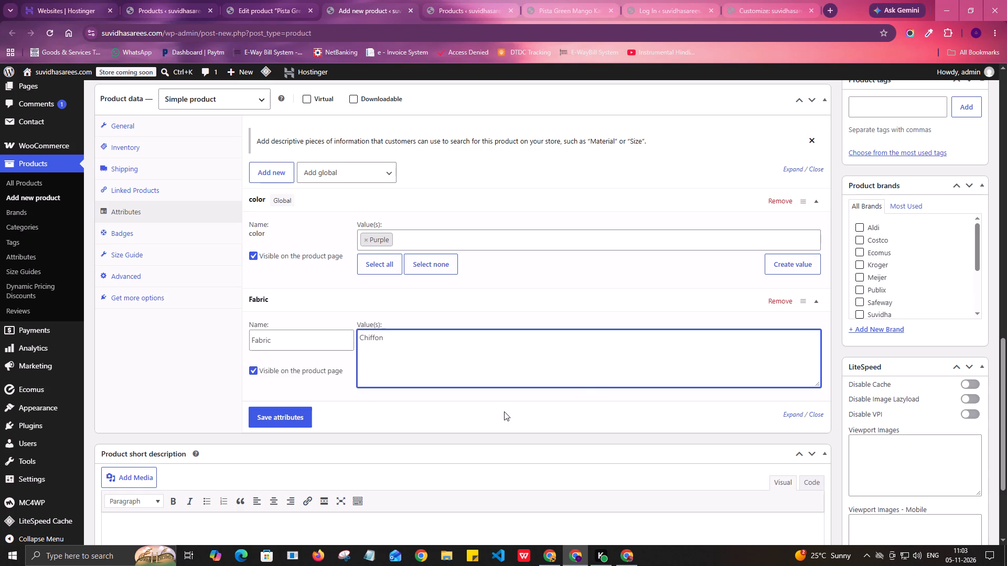
{"action": "left_click", "coordinate": [558, 396]}
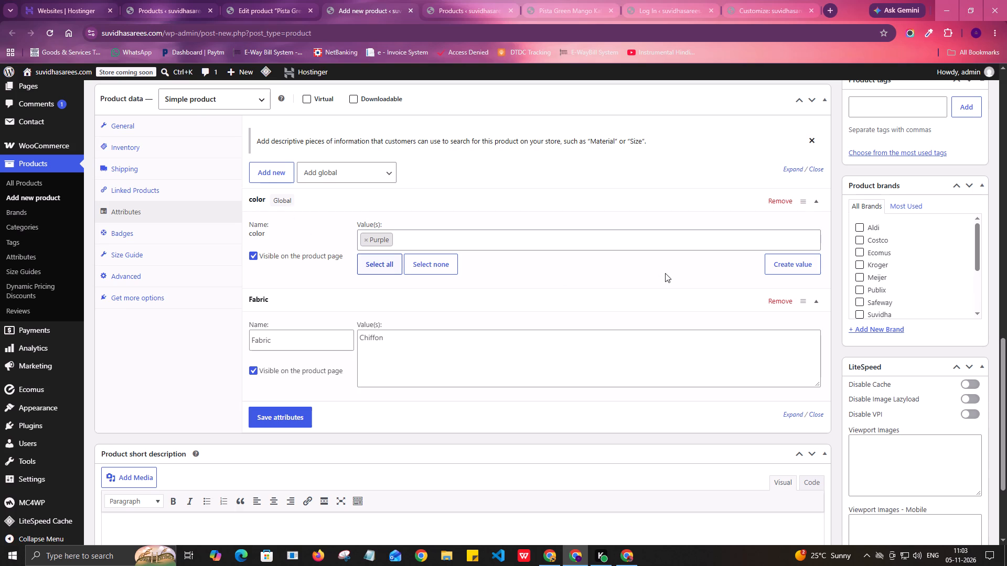
{"action": "left_click", "coordinate": [292, 419]}
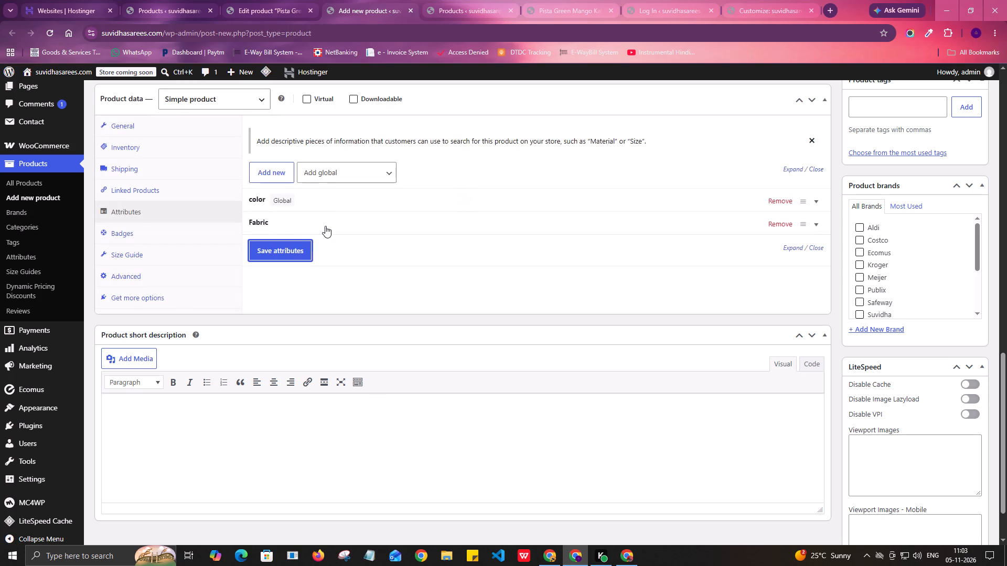
Look through the product data's Advanced, Get more options and Badges settings and recheck the attributes list.
{"action": "left_click", "coordinate": [142, 275]}
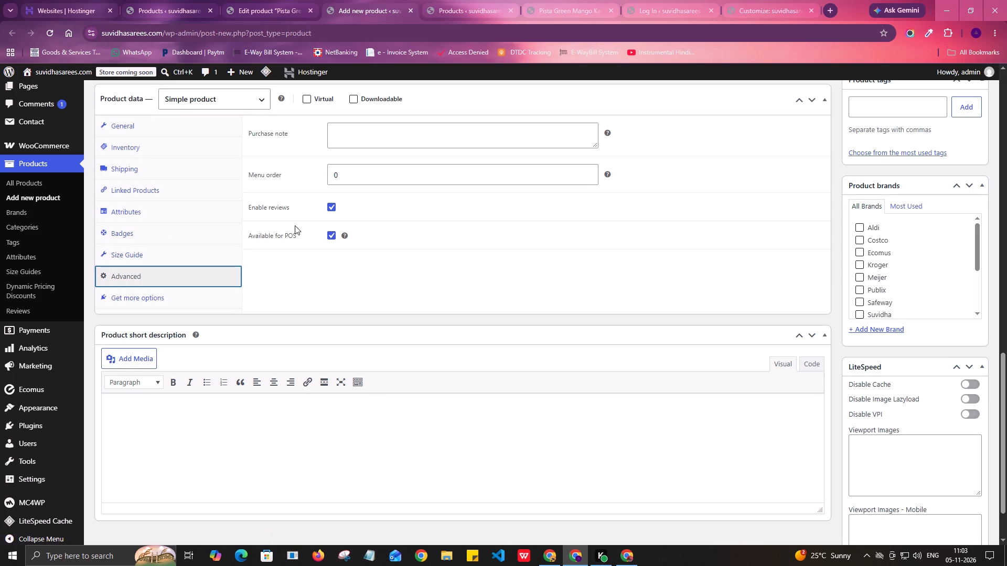
{"action": "left_click", "coordinate": [152, 295]}
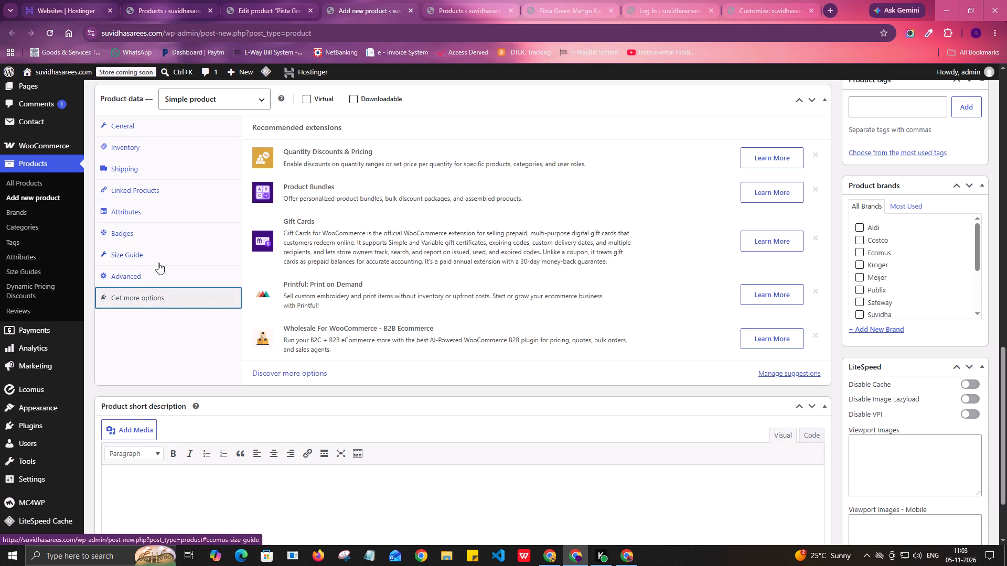
{"action": "left_click", "coordinate": [143, 230]}
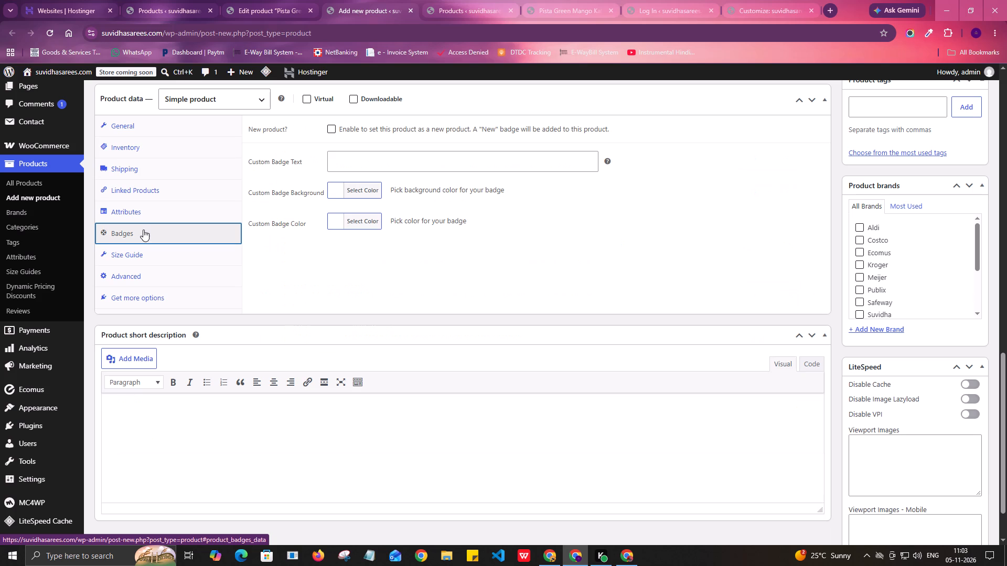
{"action": "scroll", "coordinate": [332, 265], "scroll_direction": "up", "scroll_amount": 2}
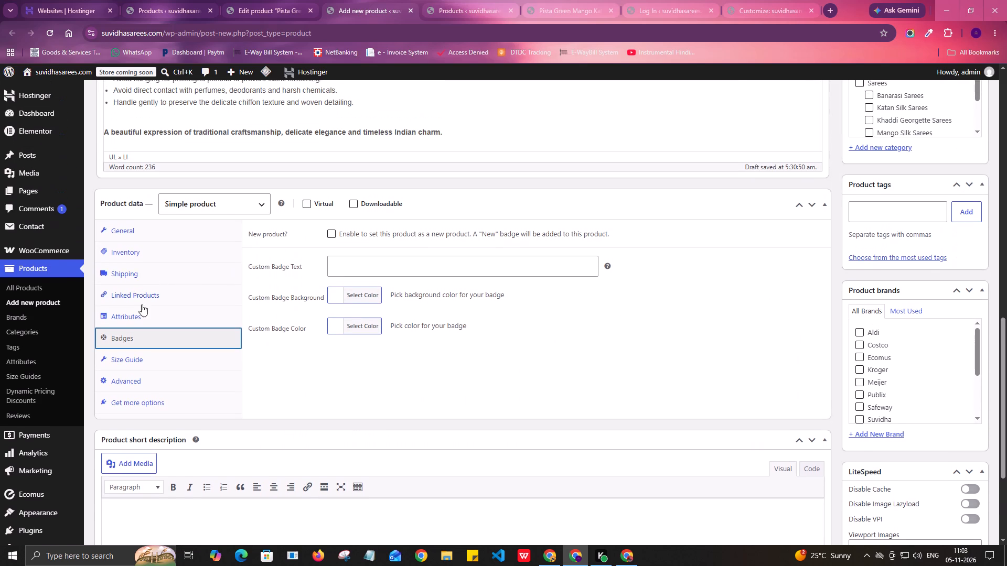
{"action": "left_click", "coordinate": [142, 314]}
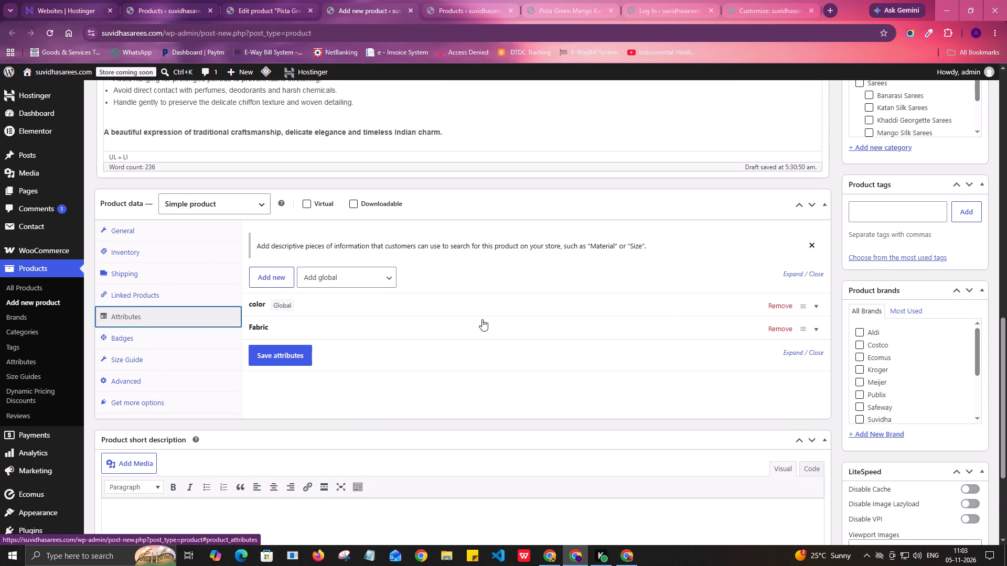
{"action": "scroll", "coordinate": [173, 274], "scroll_direction": "down", "scroll_amount": 3}
{"action": "scroll", "coordinate": [175, 280], "scroll_direction": "up", "scroll_amount": 4}
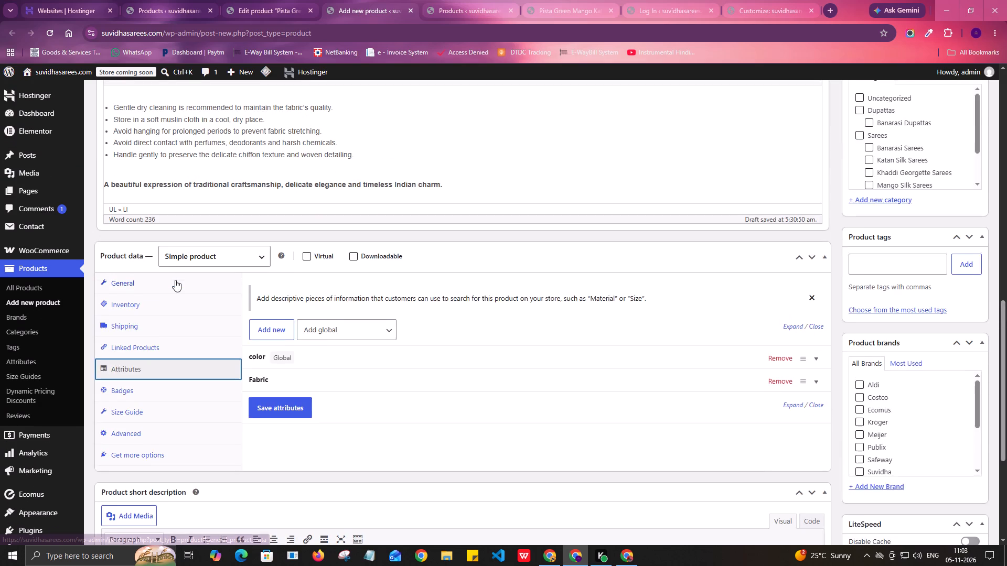
Upload the six saree model photos from the Product 1 folder in Suvidha Product through the product image dialog.
{"action": "scroll", "coordinate": [175, 280], "scroll_direction": "up", "scroll_amount": 3}
{"action": "scroll", "coordinate": [826, 346], "scroll_direction": "up", "scroll_amount": 3}
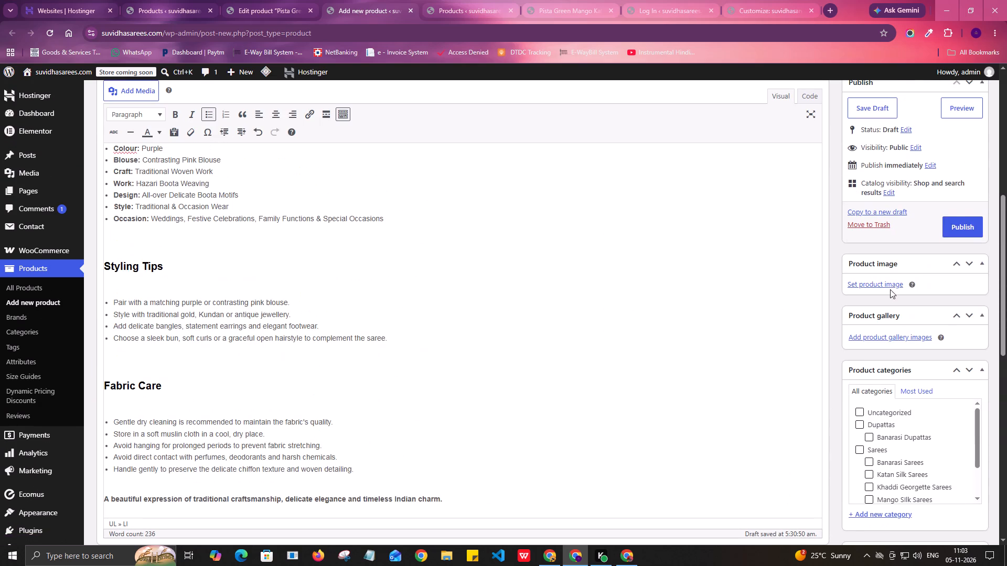
{"action": "left_click", "coordinate": [881, 281]}
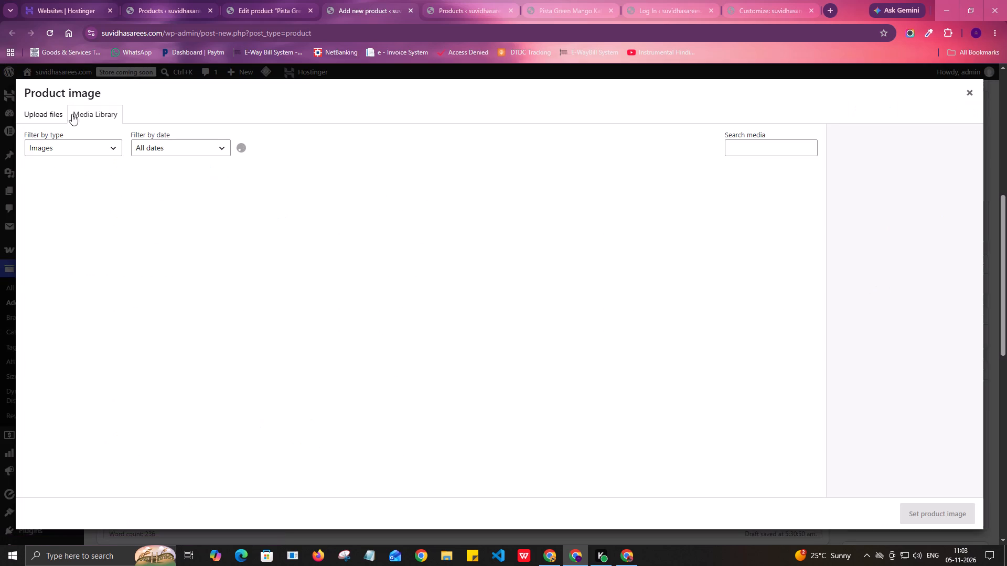
{"action": "left_click", "coordinate": [51, 113]}
{"action": "left_click", "coordinate": [503, 304]}
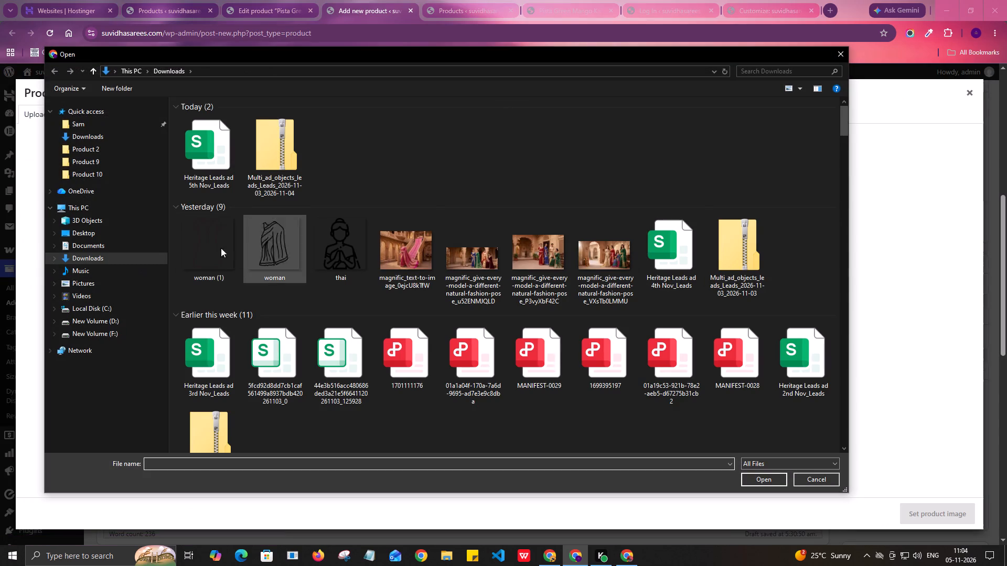
{"action": "left_click", "coordinate": [91, 123]}
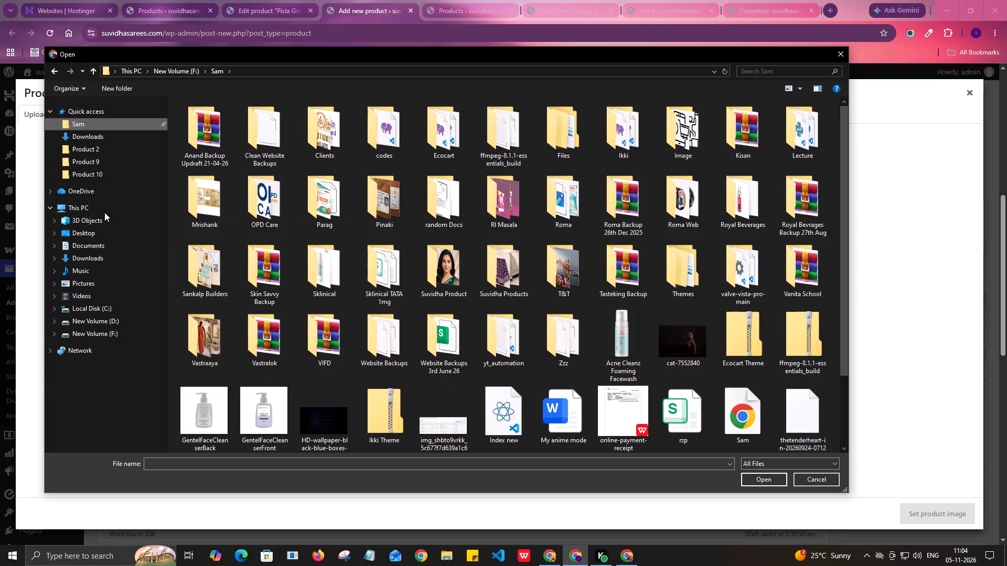
{"action": "double_click", "coordinate": [436, 275]}
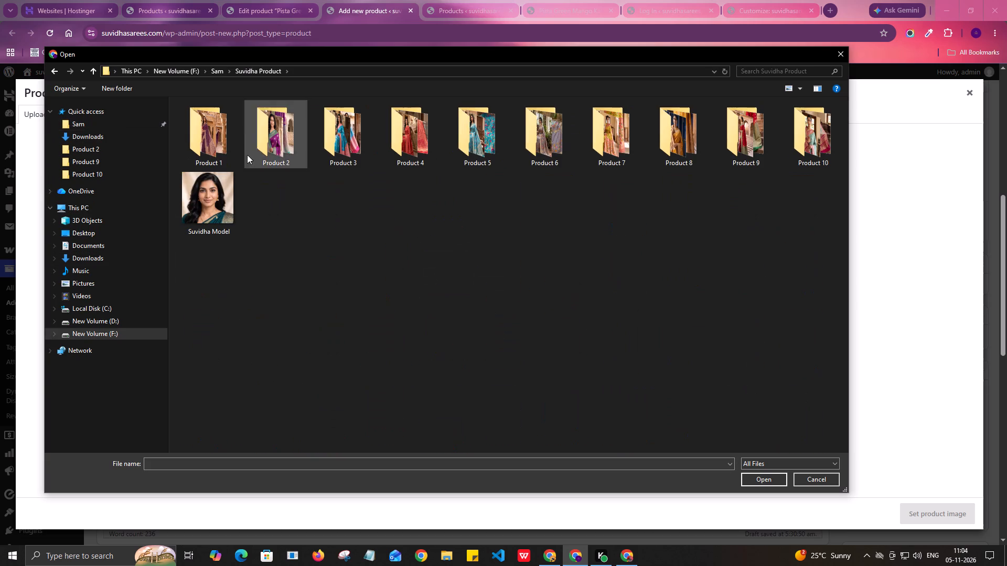
{"action": "double_click", "coordinate": [206, 138]}
{"action": "left_click_drag", "start_coordinate": [197, 224], "coordinate": [438, 145]}
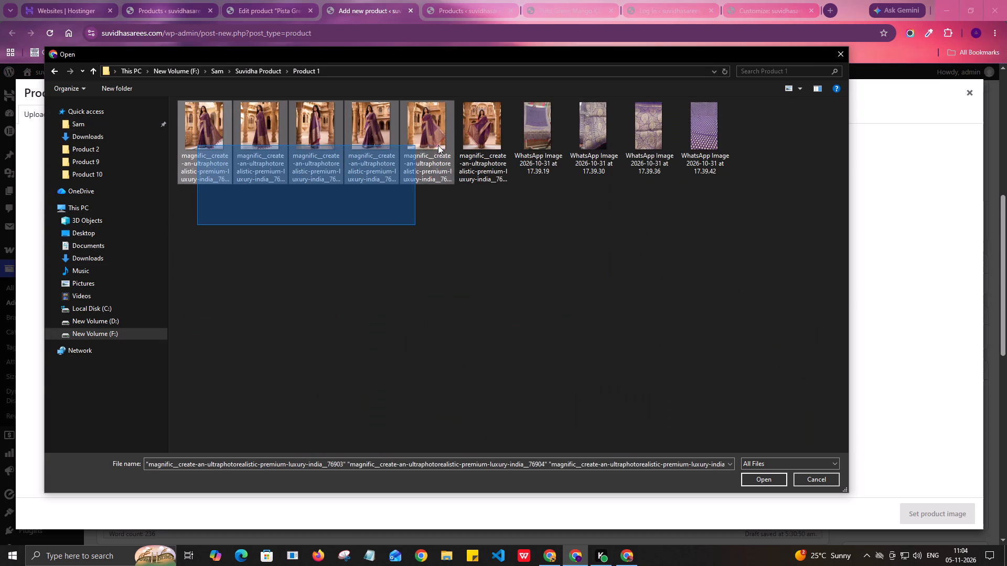
{"action": "left_click_drag", "start_coordinate": [438, 145], "coordinate": [480, 145]}
{"action": "left_click", "coordinate": [766, 478]}
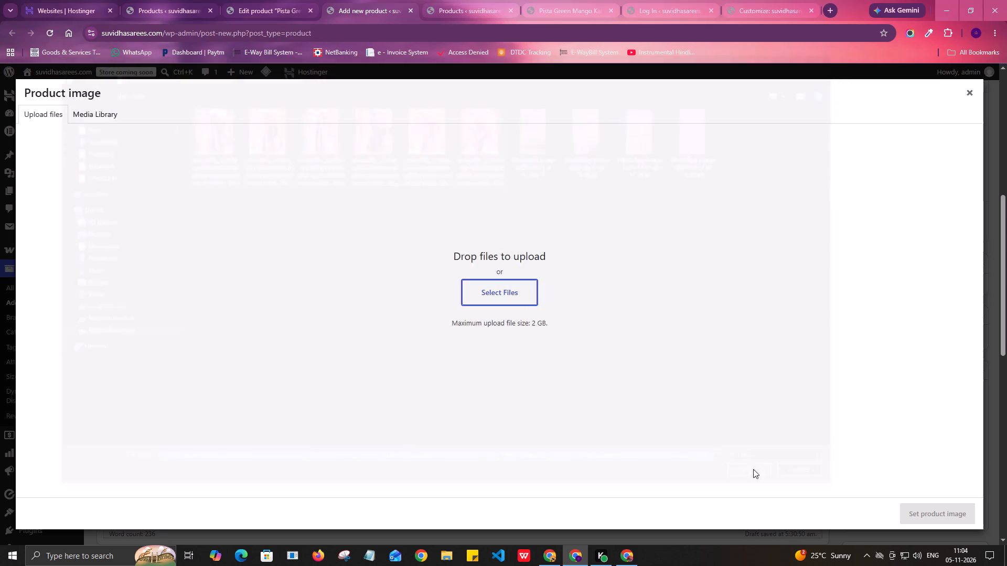
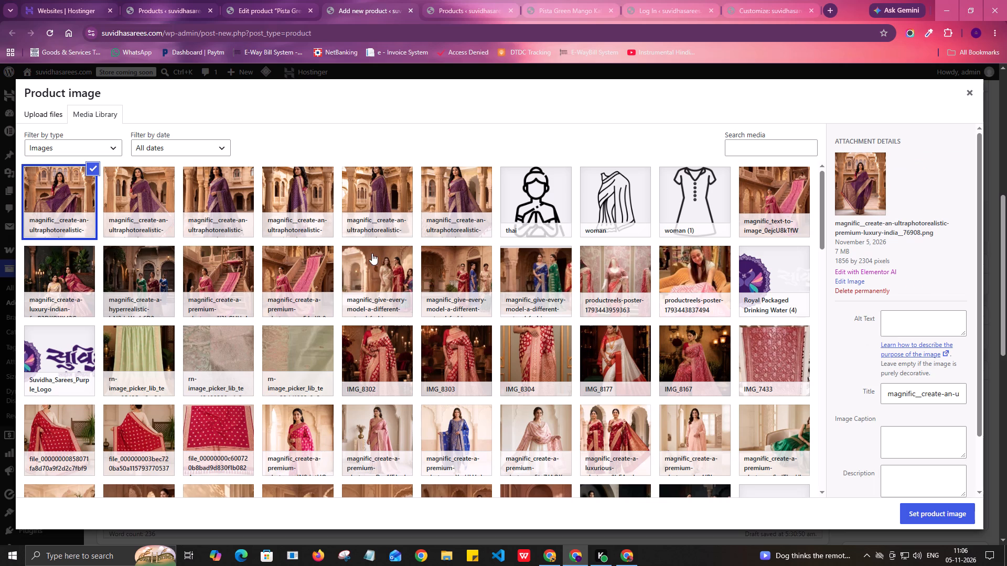
Set the sixth uploaded purple saree photo, ending in 76903, as the product image.
{"action": "left_click", "coordinate": [447, 193]}
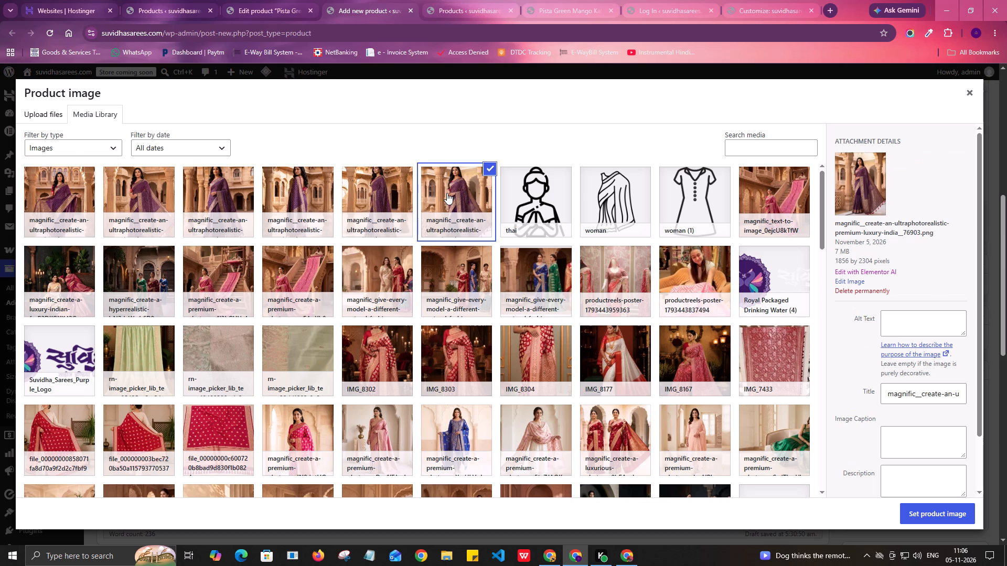
{"action": "left_click", "coordinate": [941, 509]}
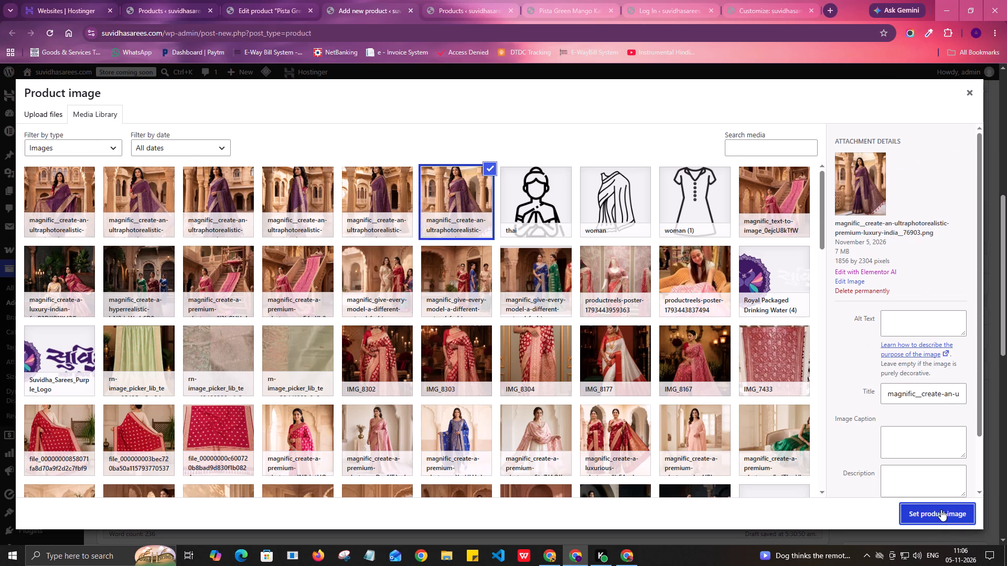
Add the other five uploaded purple saree photos from the media library to the product gallery.
{"action": "scroll", "coordinate": [889, 366], "scroll_direction": "down", "scroll_amount": 1}
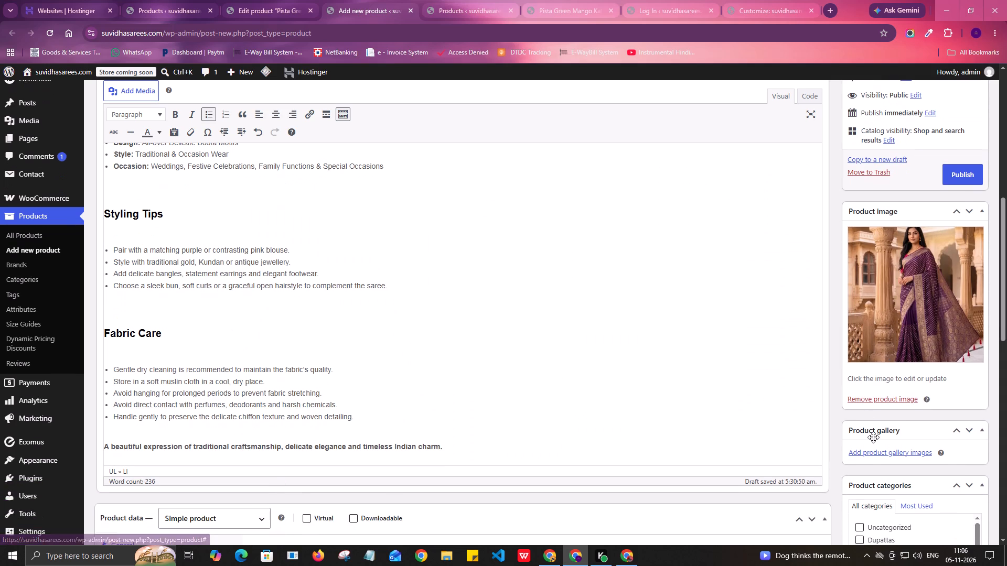
{"action": "left_click", "coordinate": [876, 453]}
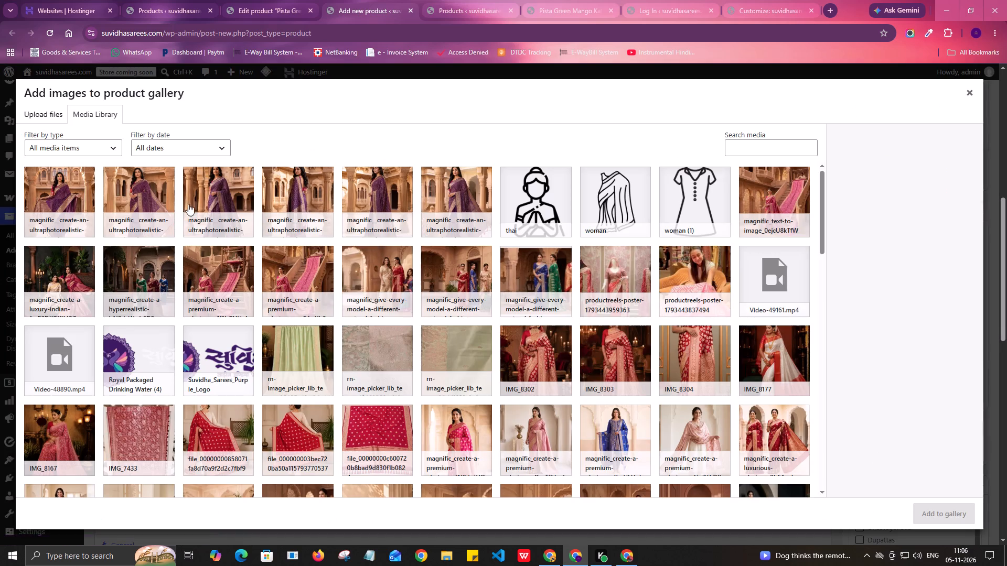
{"action": "left_click", "coordinate": [72, 198]}
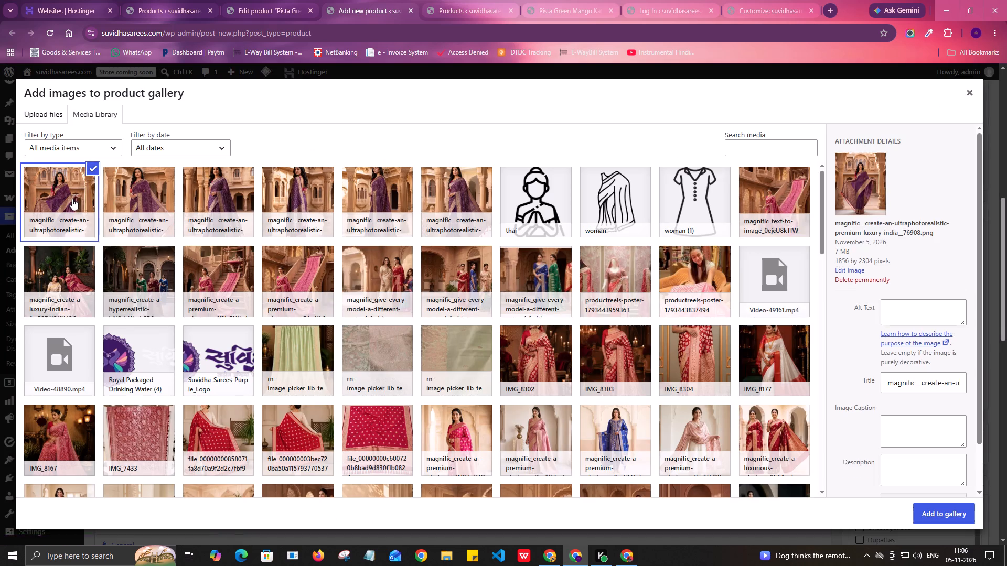
{"action": "left_click", "coordinate": [140, 204]}
{"action": "left_click", "coordinate": [231, 203]}
{"action": "left_click", "coordinate": [377, 200]}
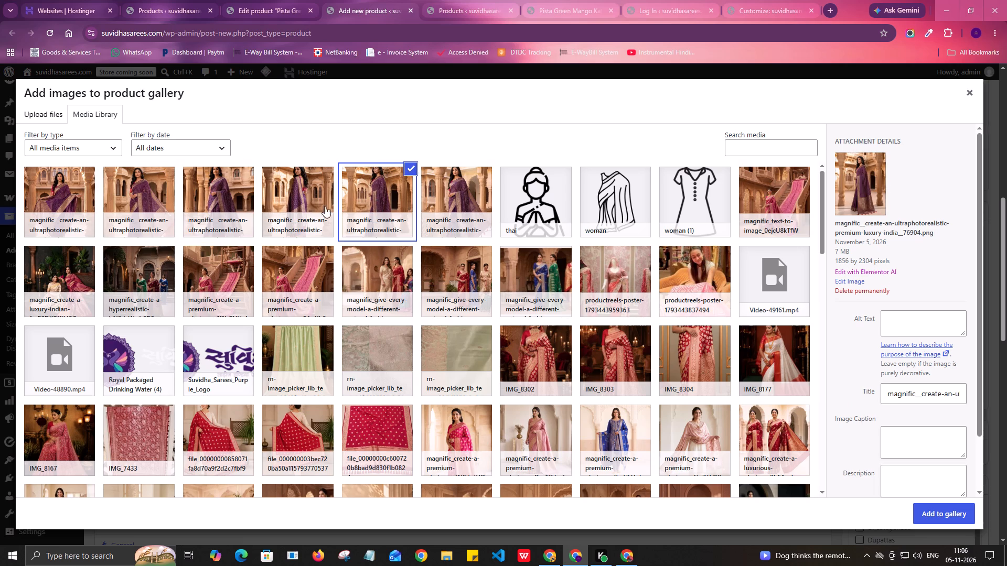
{"action": "left_click", "coordinate": [63, 194], "text": "shift"}
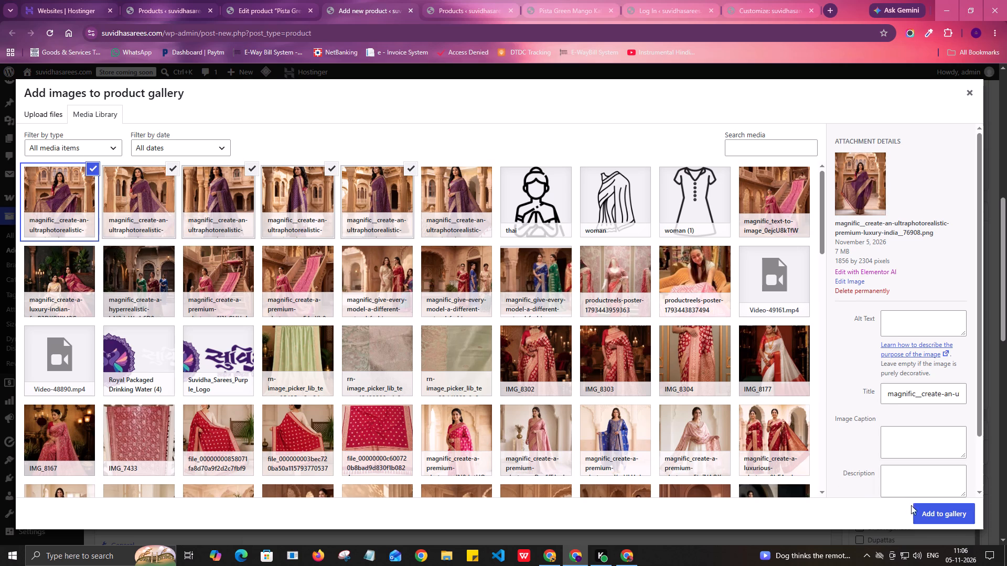
{"action": "left_click", "coordinate": [927, 511]}
Reorder the product gallery by moving its last image to the first position.
{"action": "scroll", "coordinate": [903, 328], "scroll_direction": "down", "scroll_amount": 2}
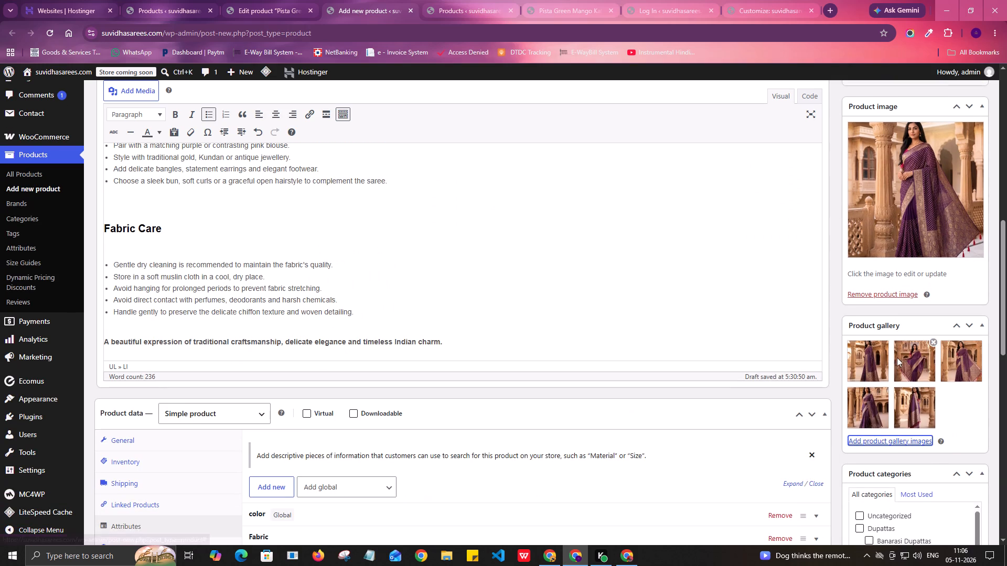
{"action": "left_click_drag", "start_coordinate": [910, 415], "coordinate": [879, 391]}
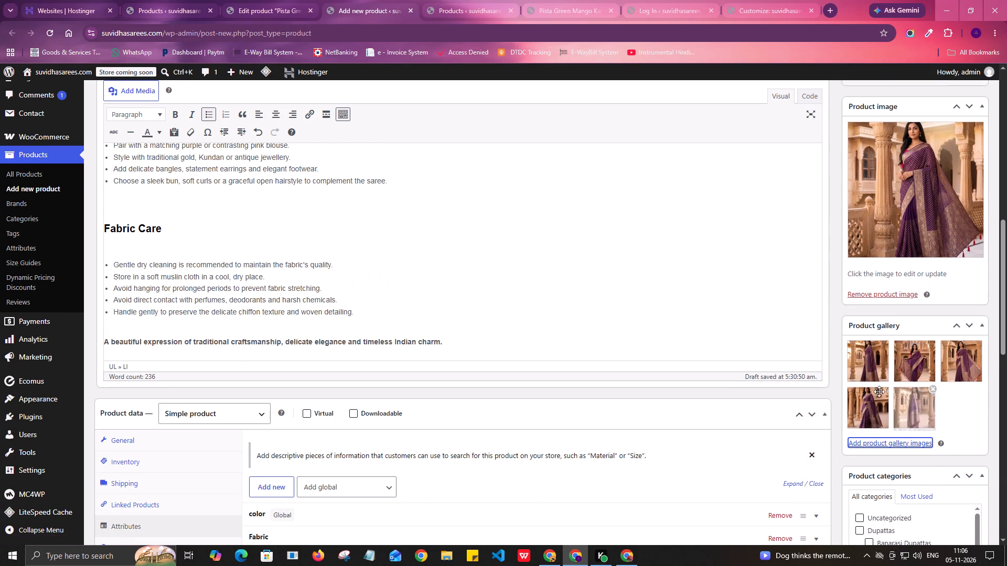
{"action": "left_click_drag", "start_coordinate": [879, 391], "coordinate": [867, 371]}
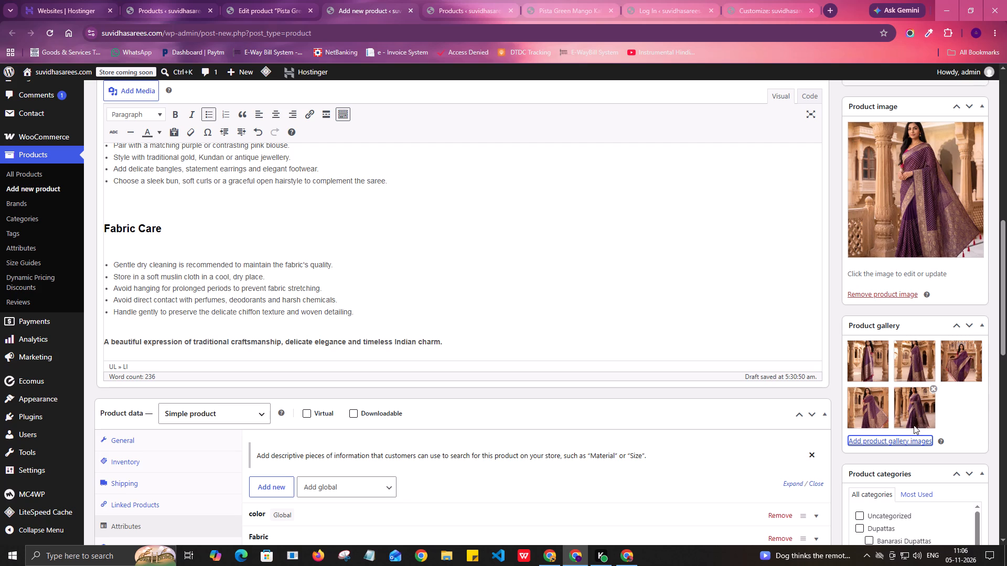
Assign the product to the Sarees category and its Banarasi Sarees subcategory.
{"action": "scroll", "coordinate": [914, 425], "scroll_direction": "down", "scroll_amount": 4}
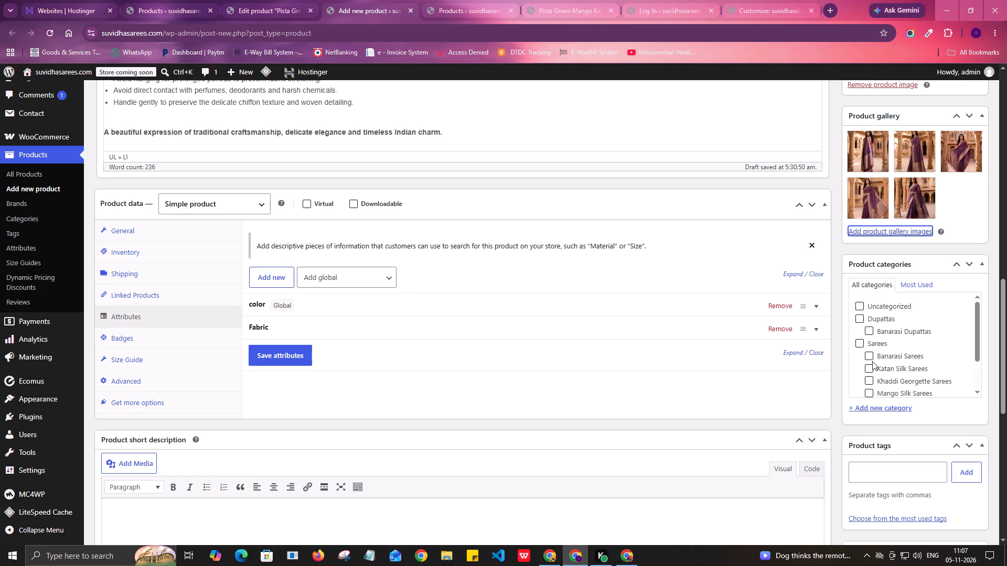
{"action": "left_click", "coordinate": [860, 343]}
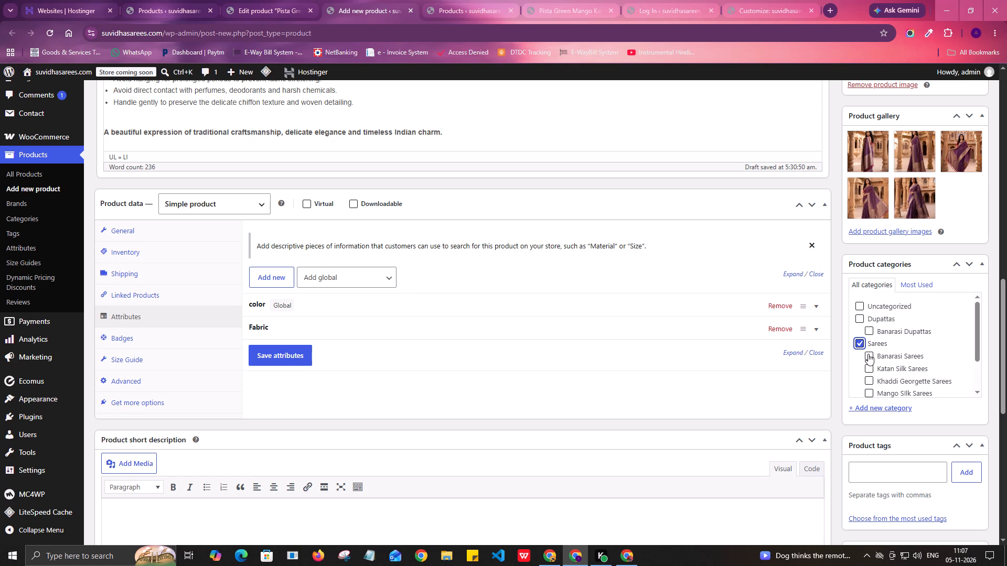
{"action": "left_click", "coordinate": [870, 354]}
{"action": "scroll", "coordinate": [903, 344], "scroll_direction": "down", "scroll_amount": 1}
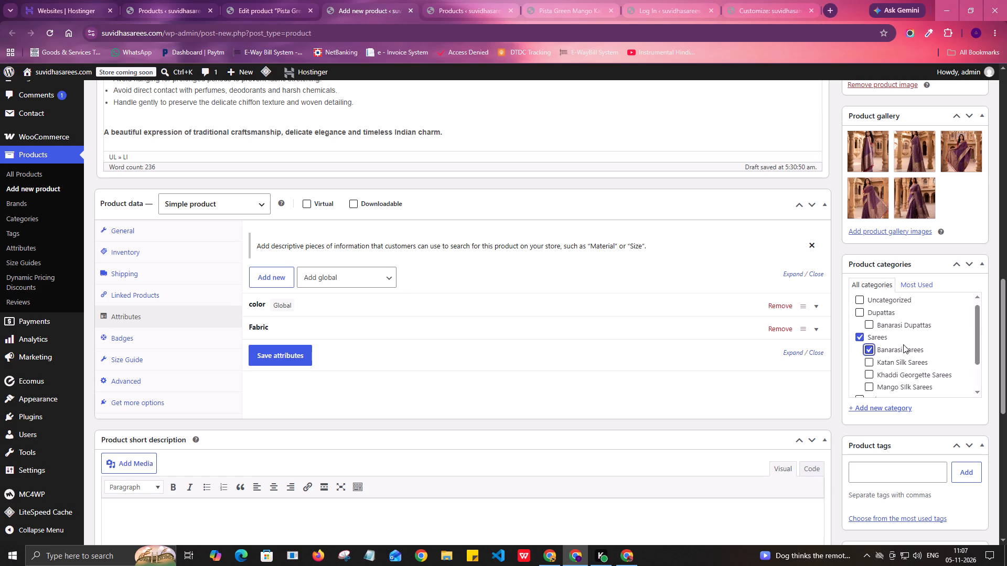
{"action": "scroll", "coordinate": [903, 344], "scroll_direction": "down", "scroll_amount": 1}
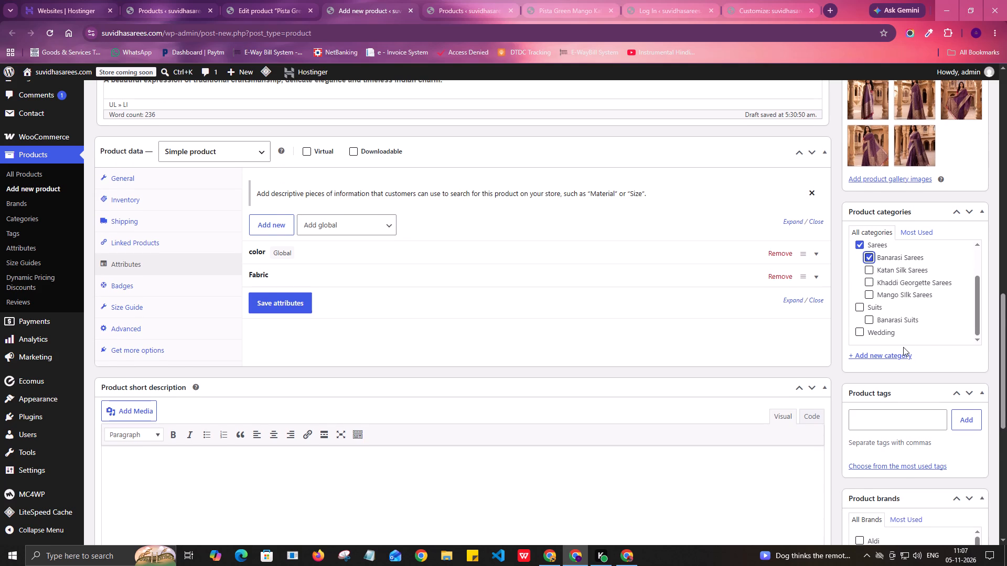
Add the existing tag "Banarasi Saree" to the product.
{"action": "scroll", "coordinate": [903, 347], "scroll_direction": "down", "scroll_amount": 2}
{"action": "left_click", "coordinate": [883, 314]}
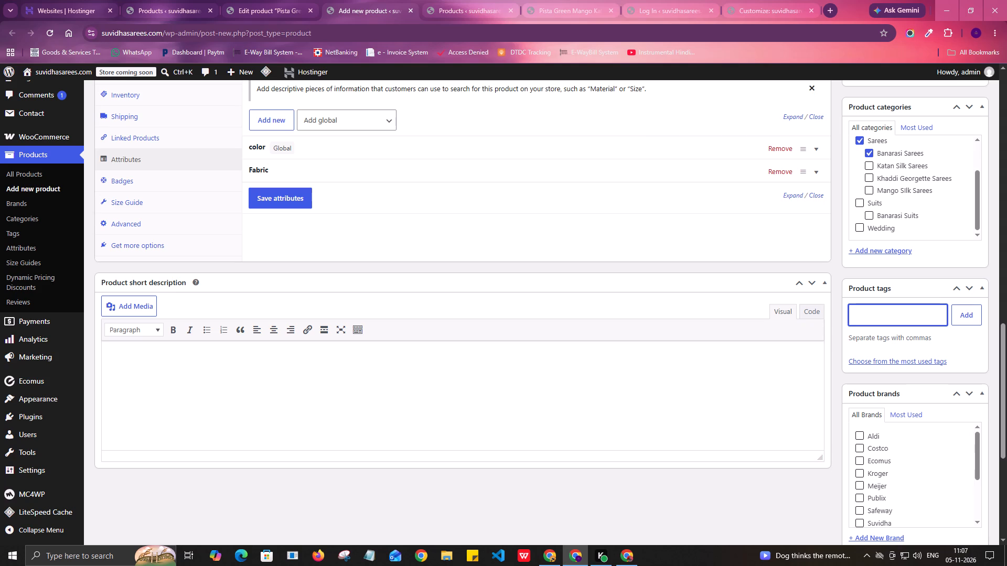
{"action": "type", "text": "Saree"}
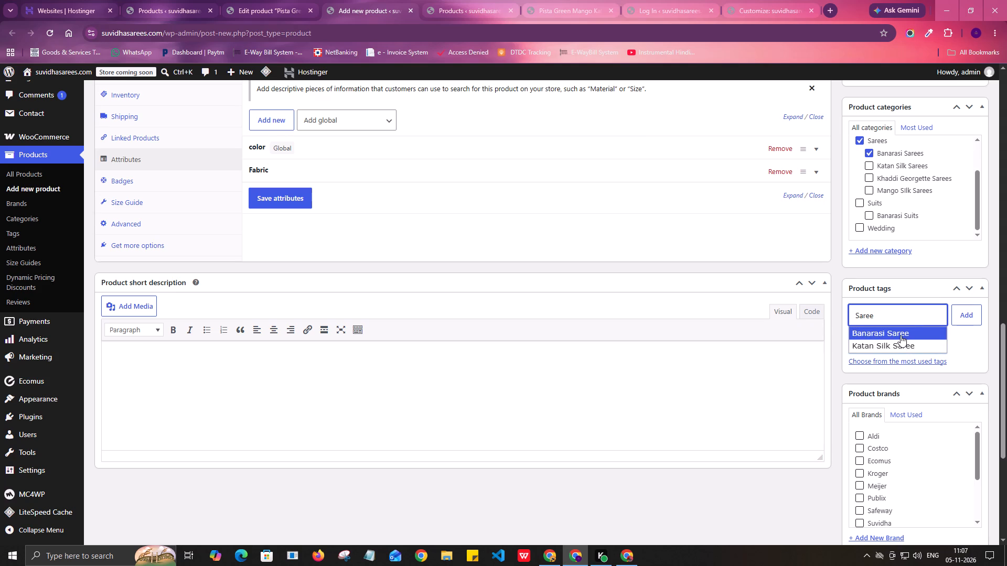
{"action": "left_click", "coordinate": [901, 335]}
{"action": "left_click", "coordinate": [961, 318]}
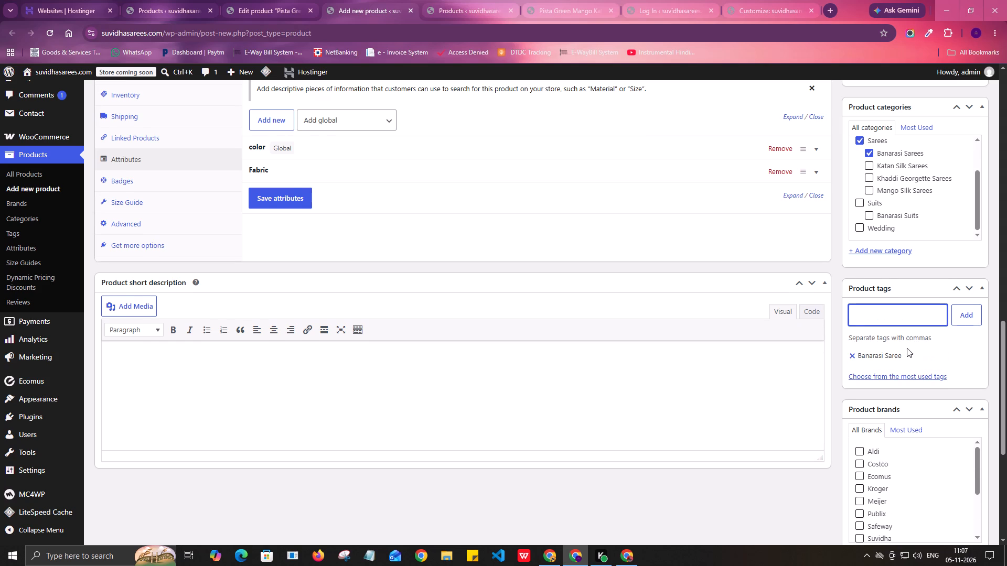
Assign the Suvidha brand to the product.
{"action": "scroll", "coordinate": [907, 348], "scroll_direction": "down", "scroll_amount": 2}
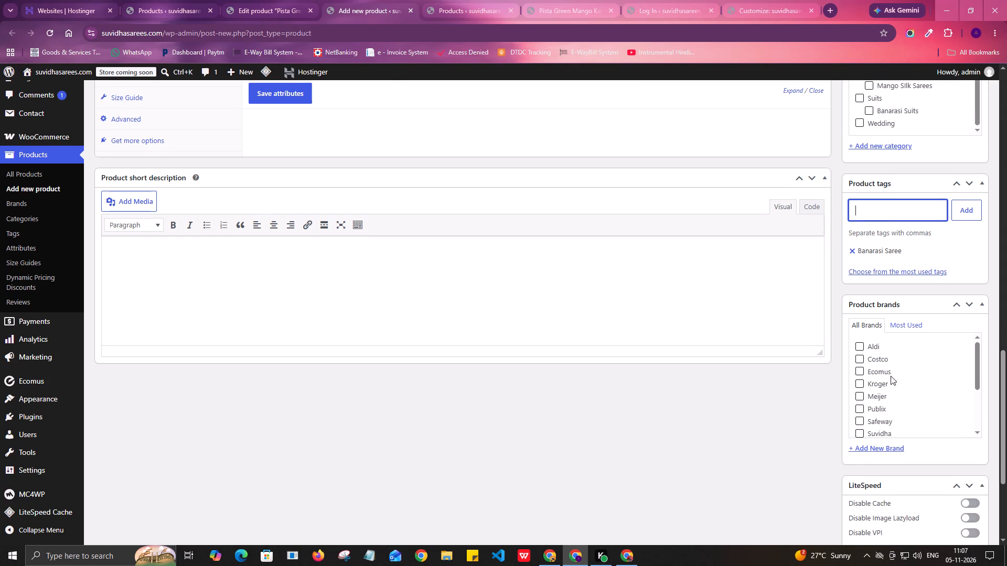
{"action": "left_click", "coordinate": [860, 432]}
{"action": "scroll", "coordinate": [942, 376], "scroll_direction": "down", "scroll_amount": 2}
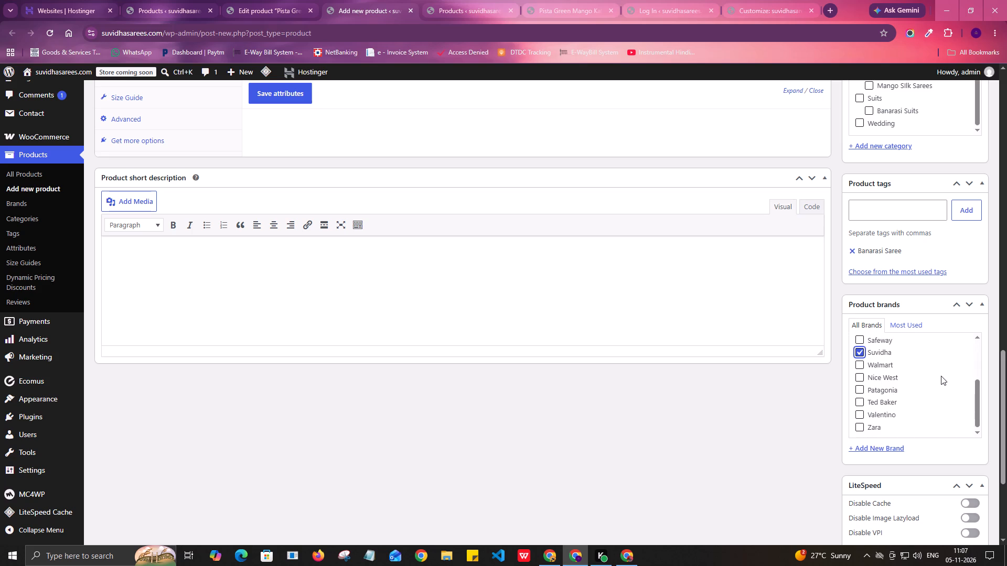
Look over the remaining product settings and publish the Purple Chiffon Saree product.
{"action": "scroll", "coordinate": [924, 452], "scroll_direction": "down", "scroll_amount": 3}
{"action": "scroll", "coordinate": [933, 356], "scroll_direction": "down", "scroll_amount": 3}
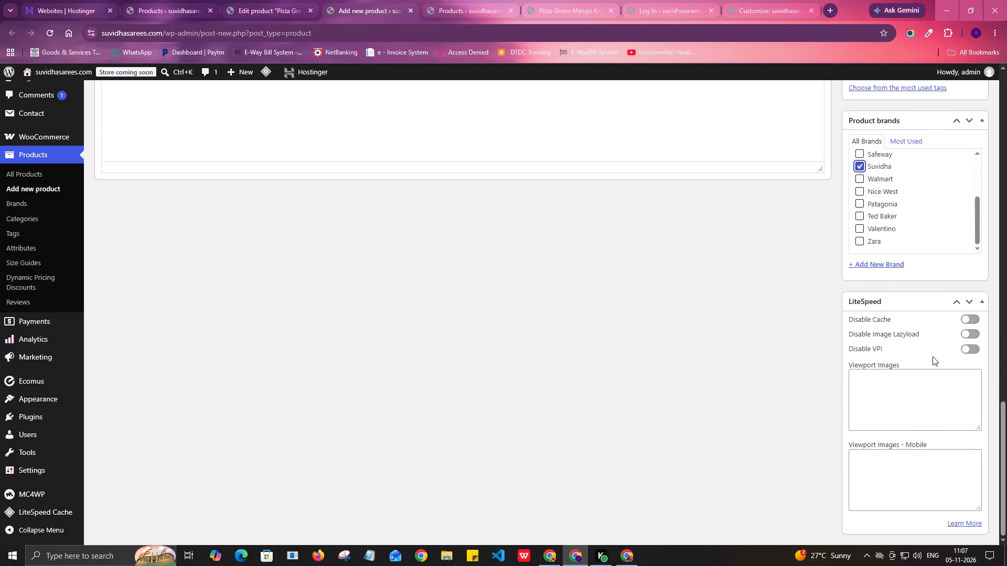
{"action": "scroll", "coordinate": [933, 356], "scroll_direction": "up", "scroll_amount": 3}
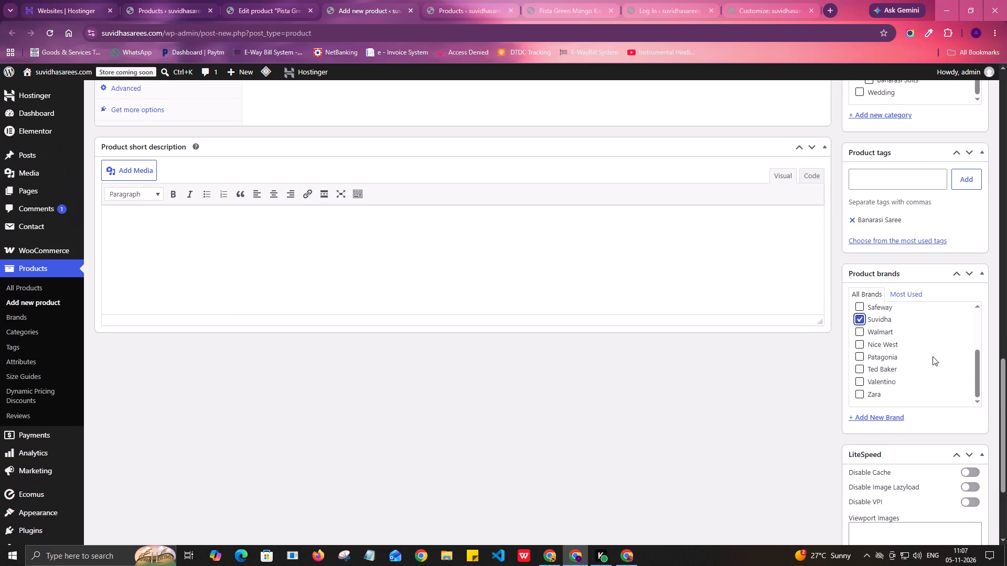
{"action": "scroll", "coordinate": [933, 356], "scroll_direction": "up", "scroll_amount": 6}
{"action": "scroll", "coordinate": [875, 313], "scroll_direction": "up", "scroll_amount": 4}
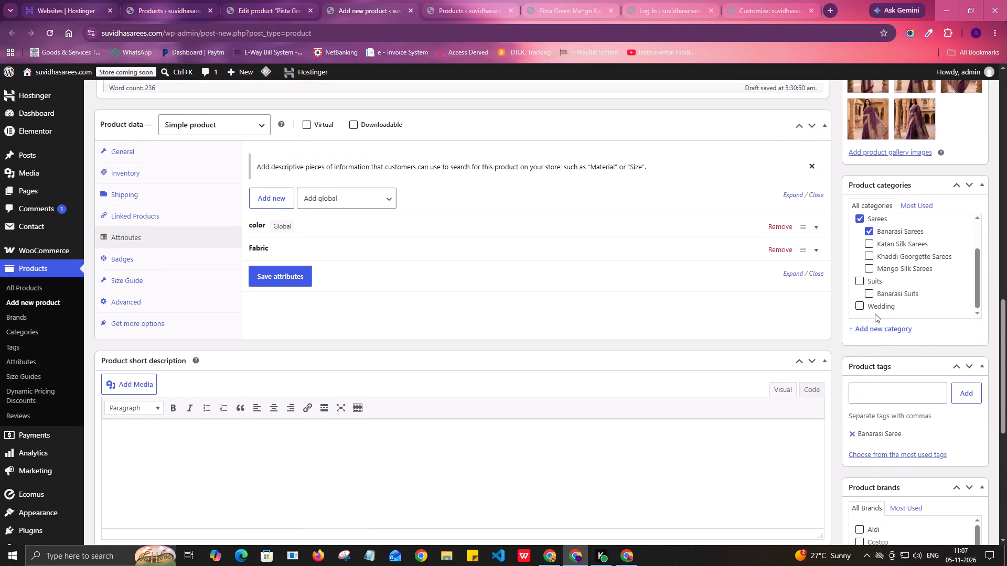
{"action": "scroll", "coordinate": [875, 313], "scroll_direction": "up", "scroll_amount": 13}
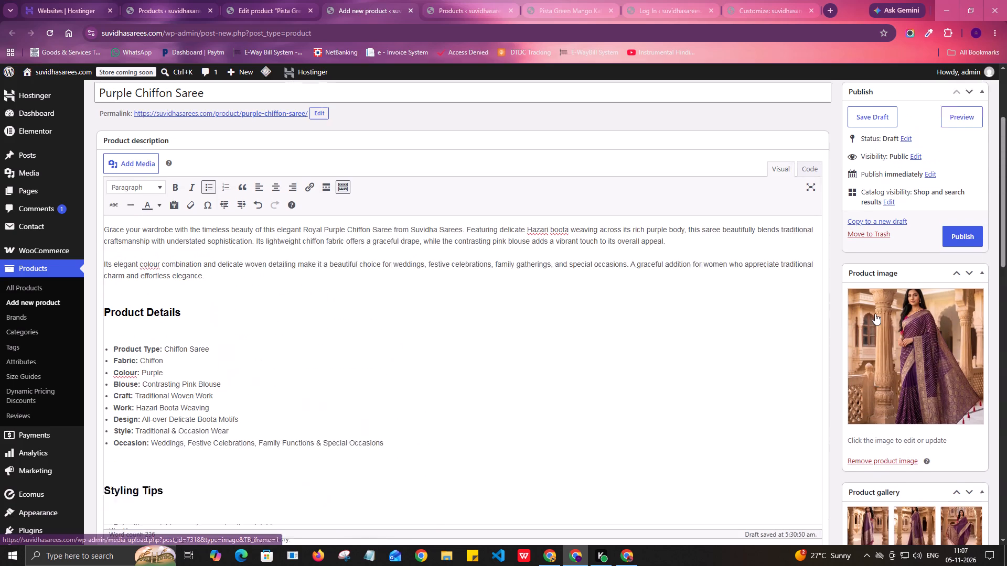
{"action": "scroll", "coordinate": [875, 313], "scroll_direction": "up", "scroll_amount": 1}
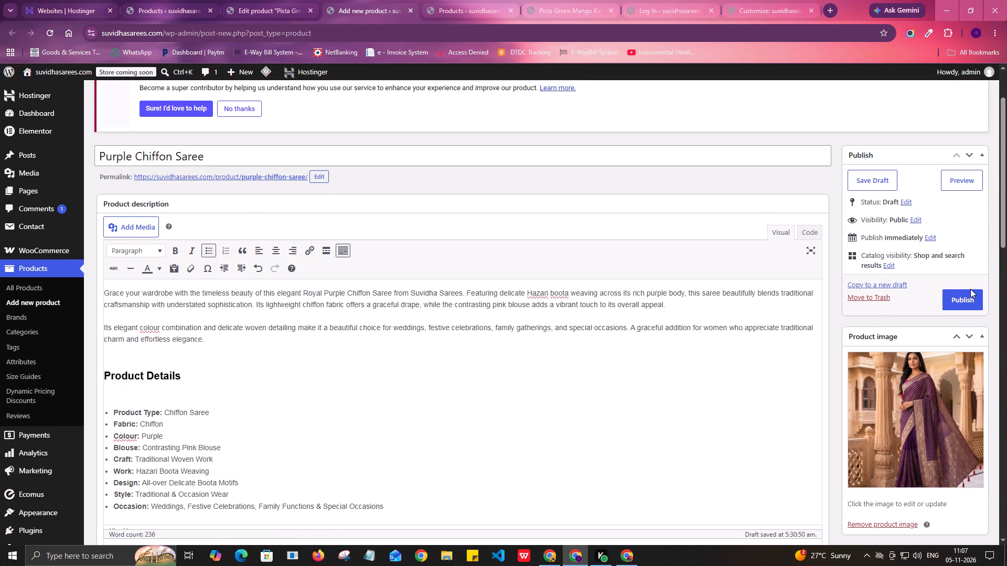
{"action": "left_click", "coordinate": [968, 299]}
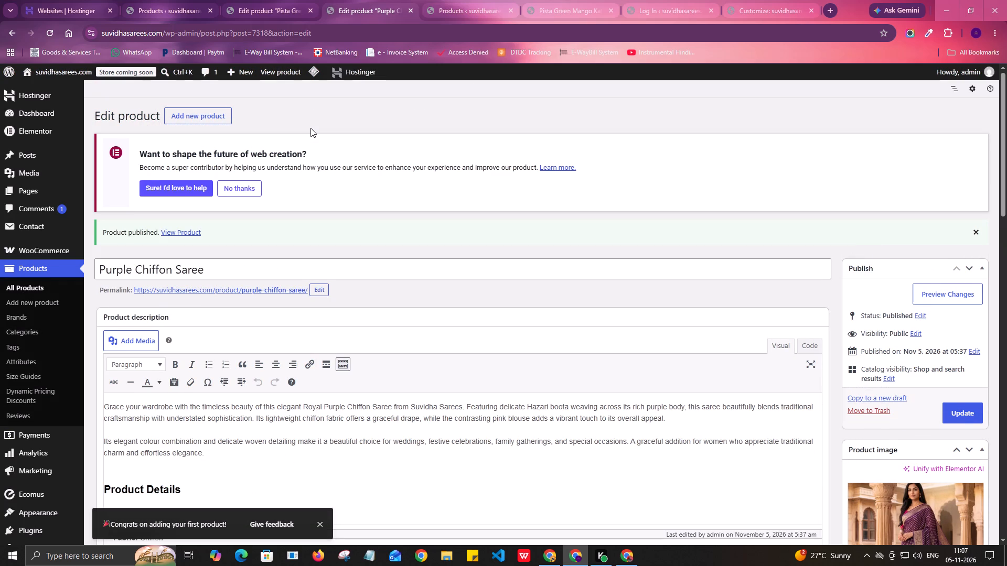
On the storefront home page, look through Popular products under Katan Silk, Banarasi Silk, Katan Dupatta, Banarasi Dupatta and Suits.
{"action": "left_click", "coordinate": [464, 0]}
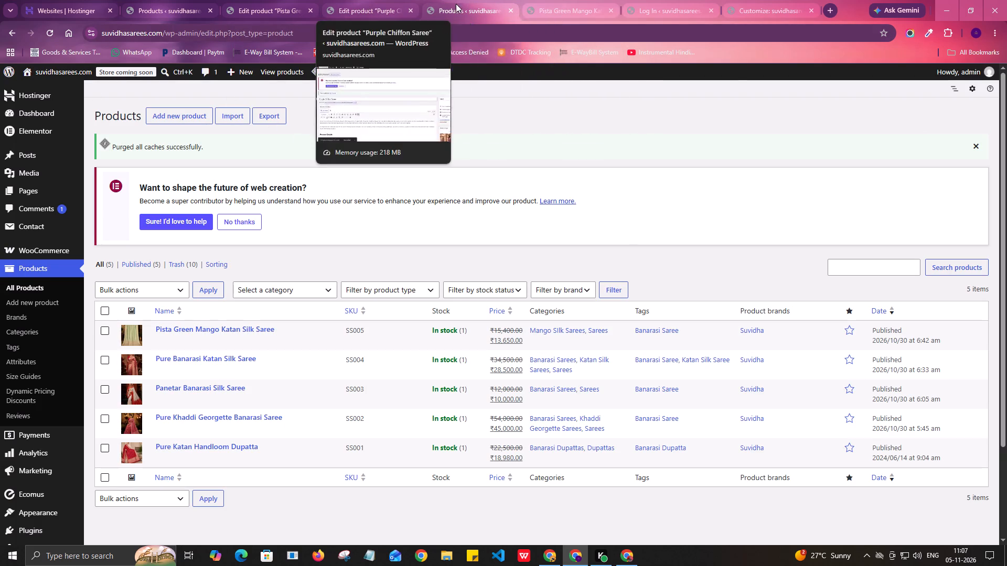
{"action": "left_click", "coordinate": [575, 2]}
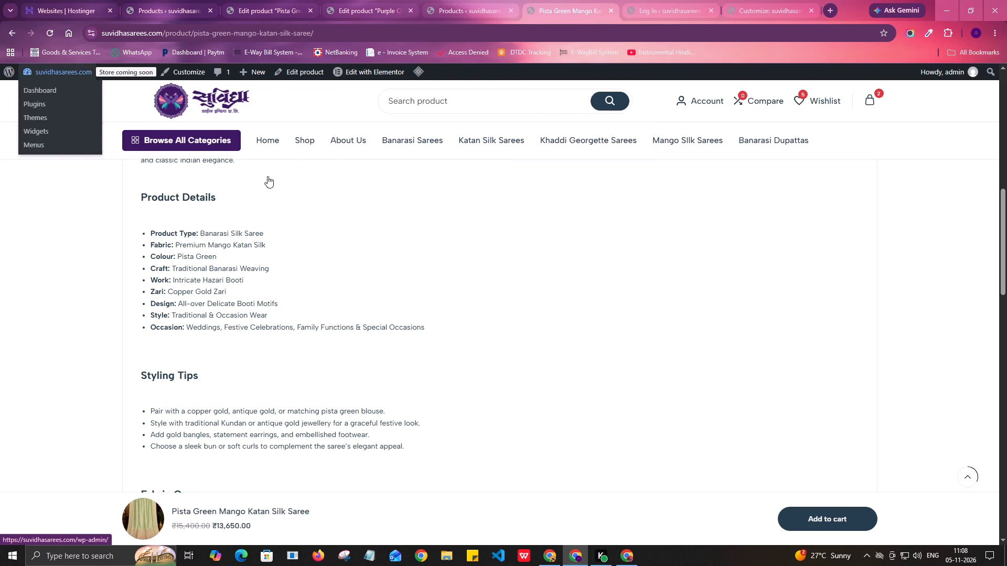
{"action": "left_click", "coordinate": [271, 144]}
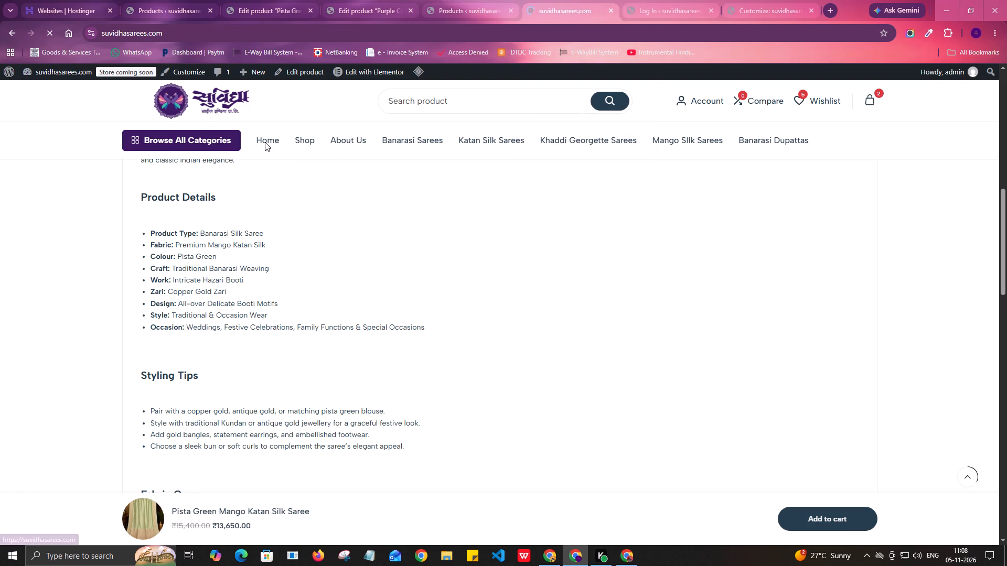
{"action": "left_click", "coordinate": [213, 176]}
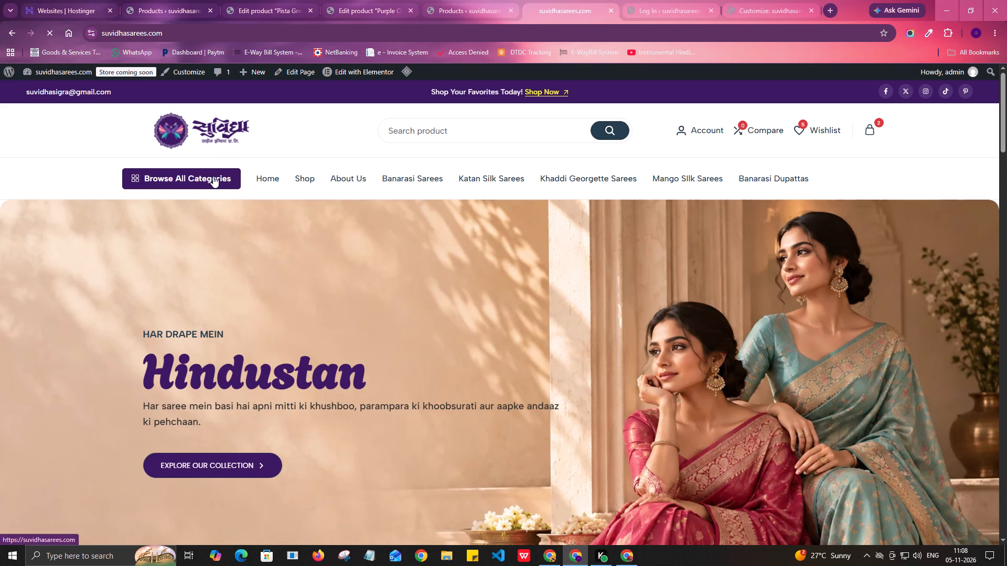
{"action": "scroll", "coordinate": [454, 223], "scroll_direction": "down", "scroll_amount": 3}
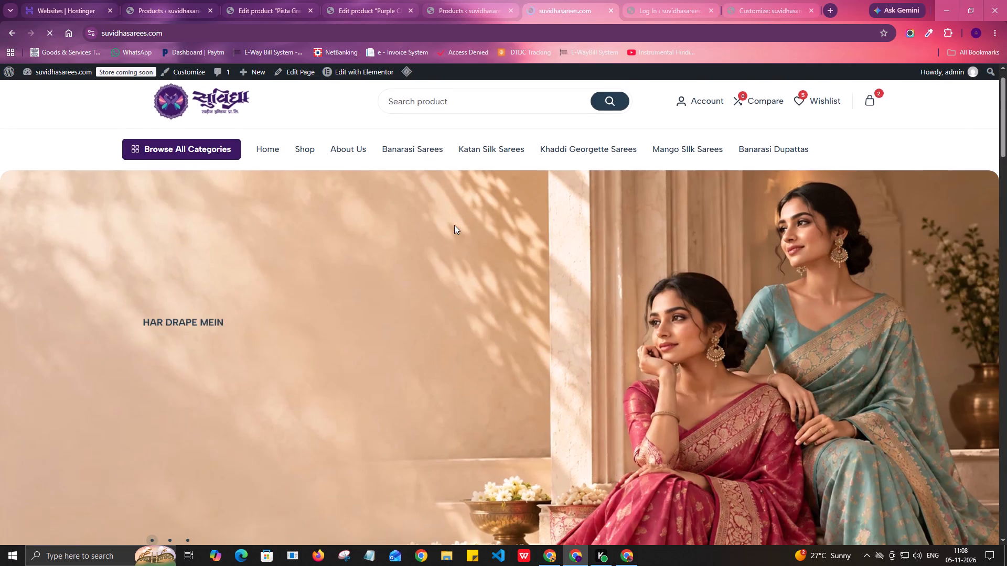
{"action": "scroll", "coordinate": [454, 225], "scroll_direction": "down", "scroll_amount": 11}
{"action": "scroll", "coordinate": [454, 225], "scroll_direction": "up", "scroll_amount": 3}
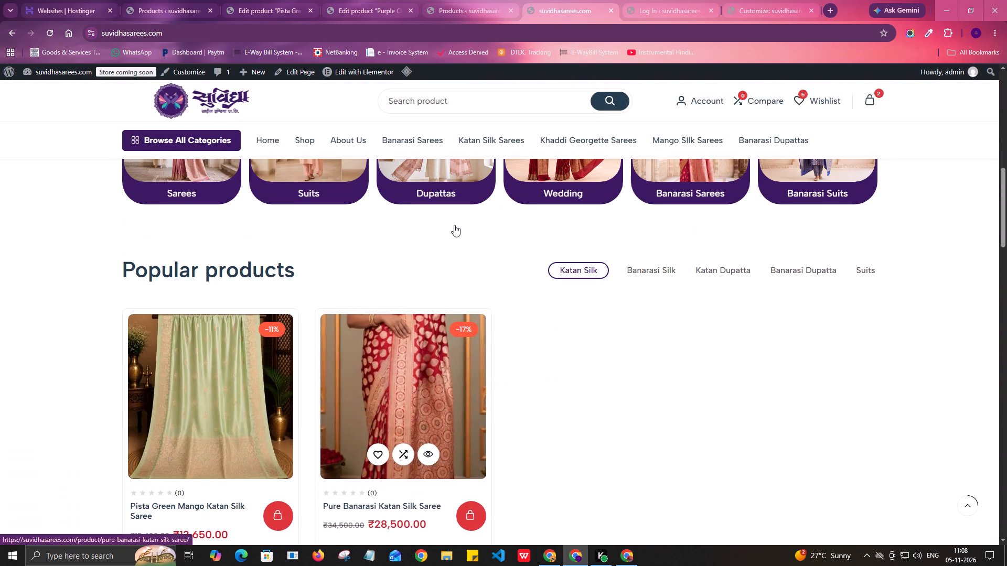
{"action": "scroll", "coordinate": [454, 225], "scroll_direction": "down", "scroll_amount": 1}
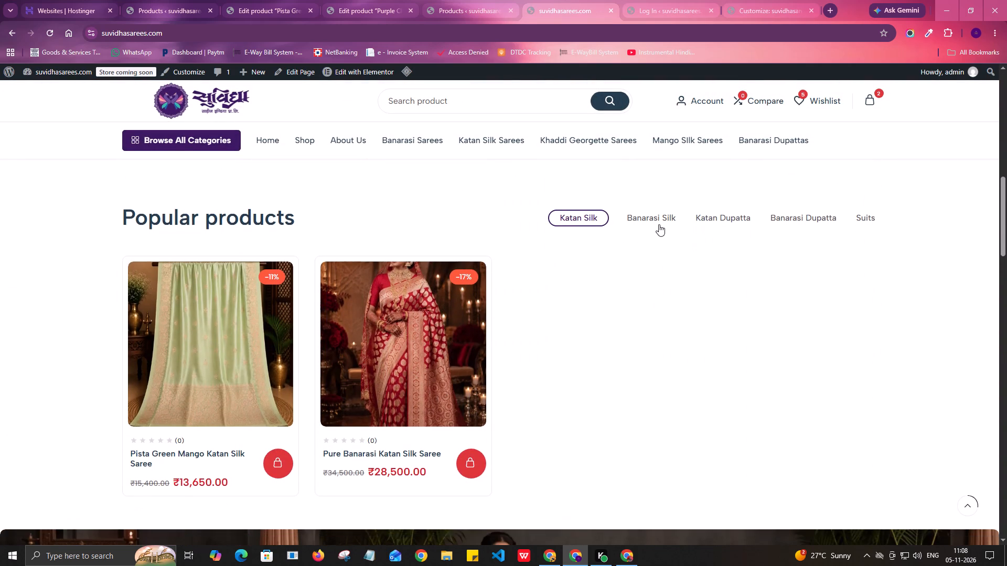
{"action": "left_click", "coordinate": [642, 219]}
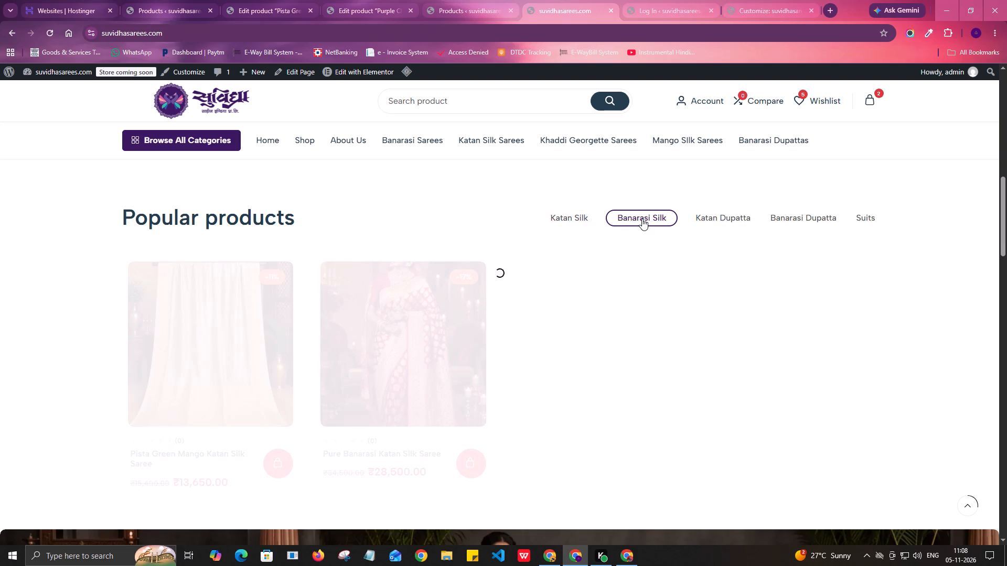
{"action": "left_click", "coordinate": [573, 216]}
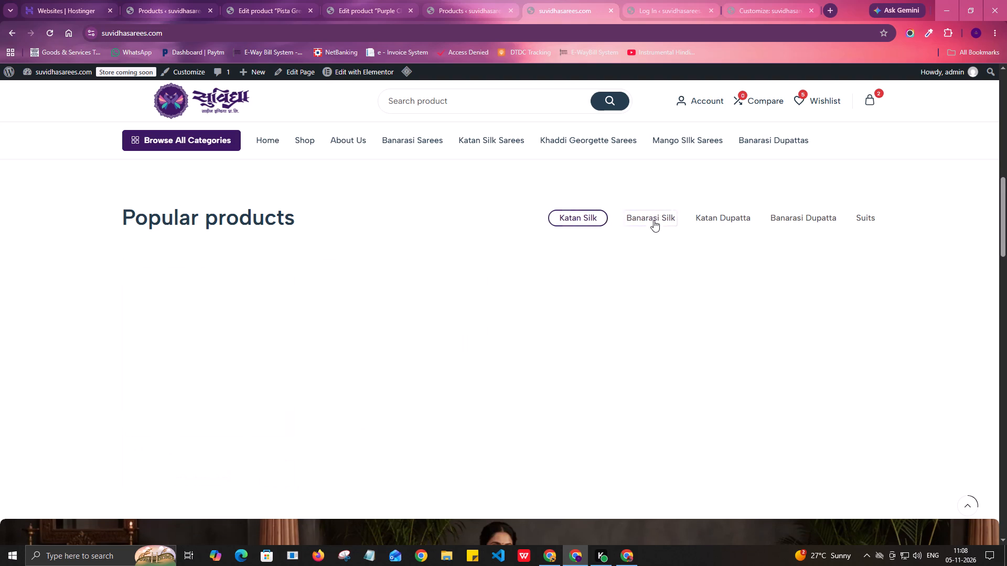
{"action": "left_click", "coordinate": [662, 220]}
{"action": "left_click", "coordinate": [720, 220]}
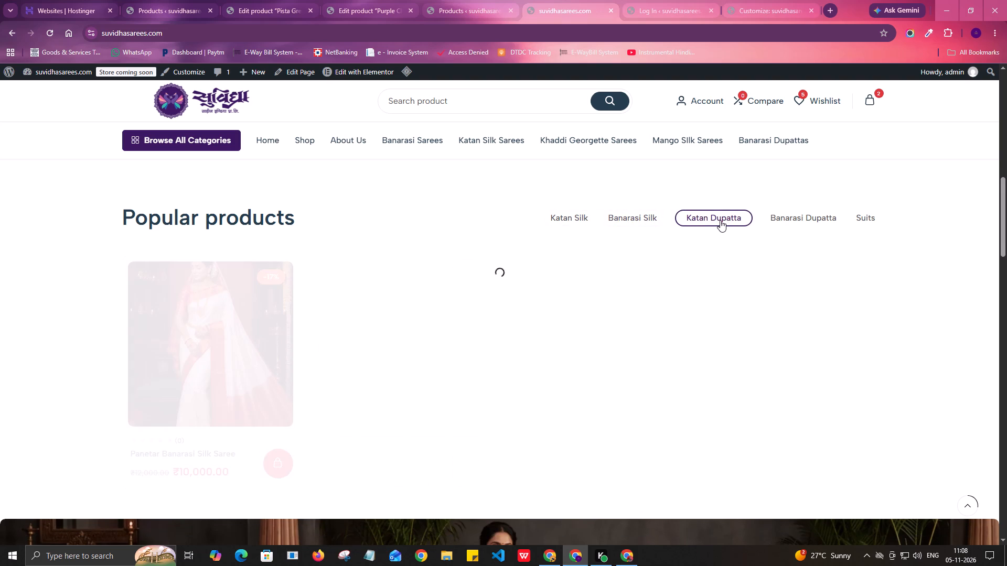
{"action": "left_click", "coordinate": [789, 216]}
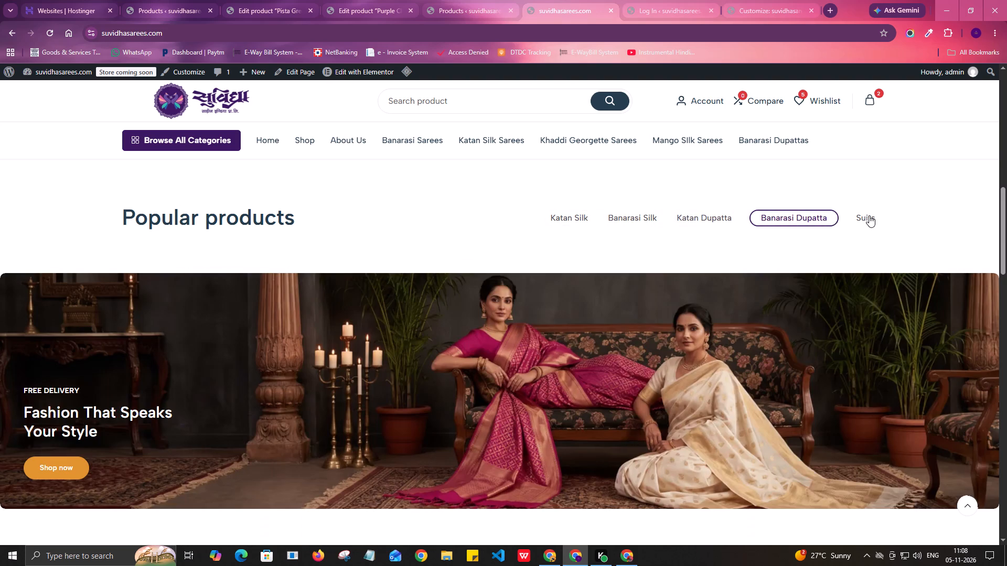
{"action": "left_click", "coordinate": [869, 215]}
{"action": "left_click", "coordinate": [576, 215]}
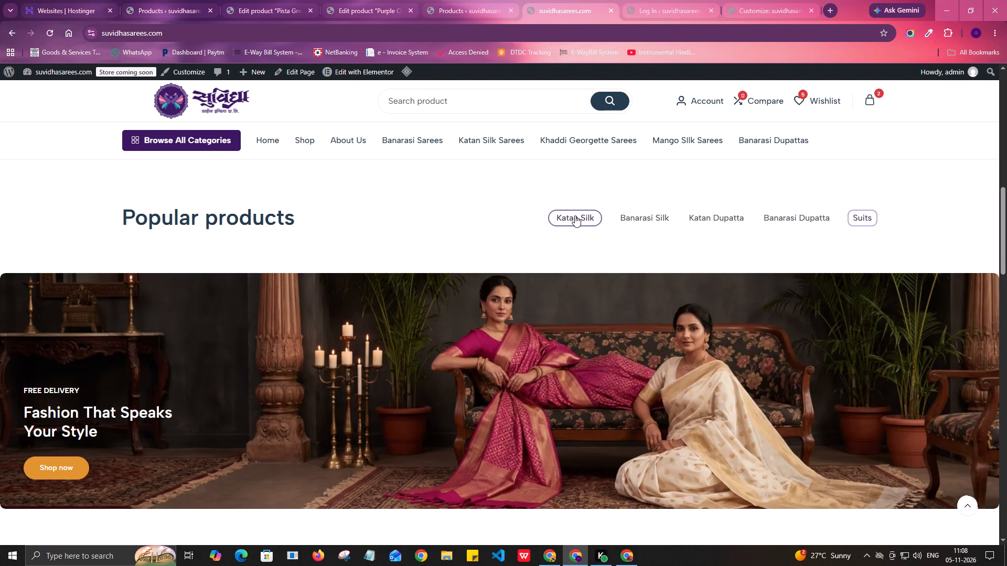
View the storefront's Banarasi Sarees category and check how the Purple Chiffon Saree is listed.
{"action": "left_click", "coordinate": [404, 143]}
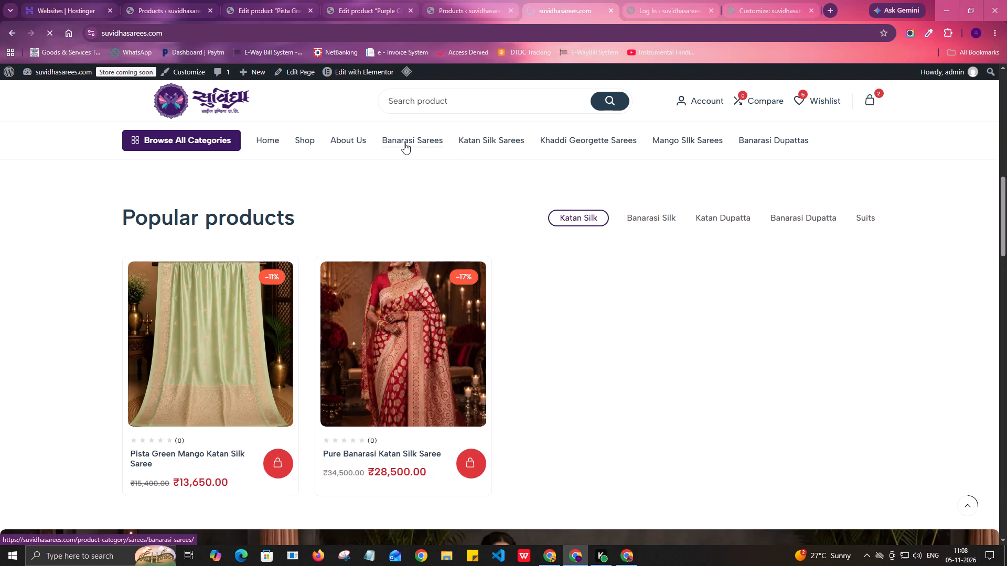
{"action": "scroll", "coordinate": [533, 228], "scroll_direction": "down", "scroll_amount": 2}
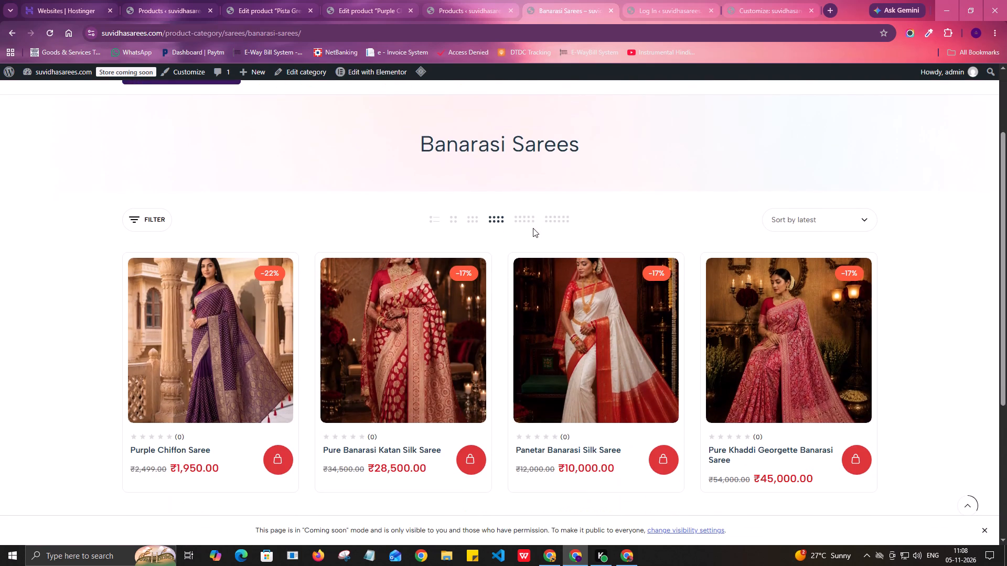
{"action": "scroll", "coordinate": [228, 255], "scroll_direction": "down", "scroll_amount": 4}
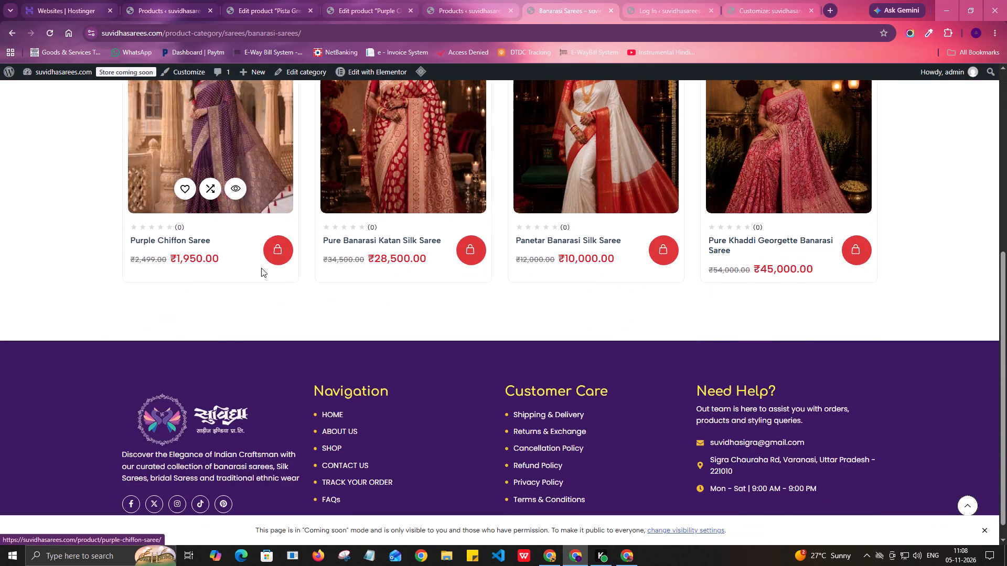
{"action": "scroll", "coordinate": [278, 273], "scroll_direction": "up", "scroll_amount": 7}
{"action": "scroll", "coordinate": [278, 273], "scroll_direction": "down", "scroll_amount": 4}
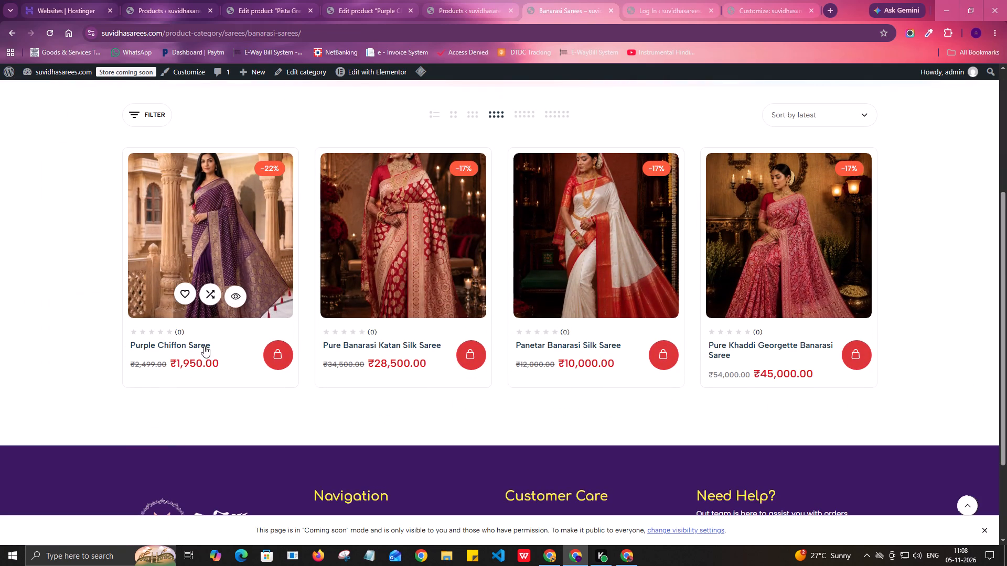
Open the Purple Chiffon Saree's storefront page and review its images, price, description, product details, styling tips and fabric care.
{"action": "left_click", "coordinate": [204, 346]}
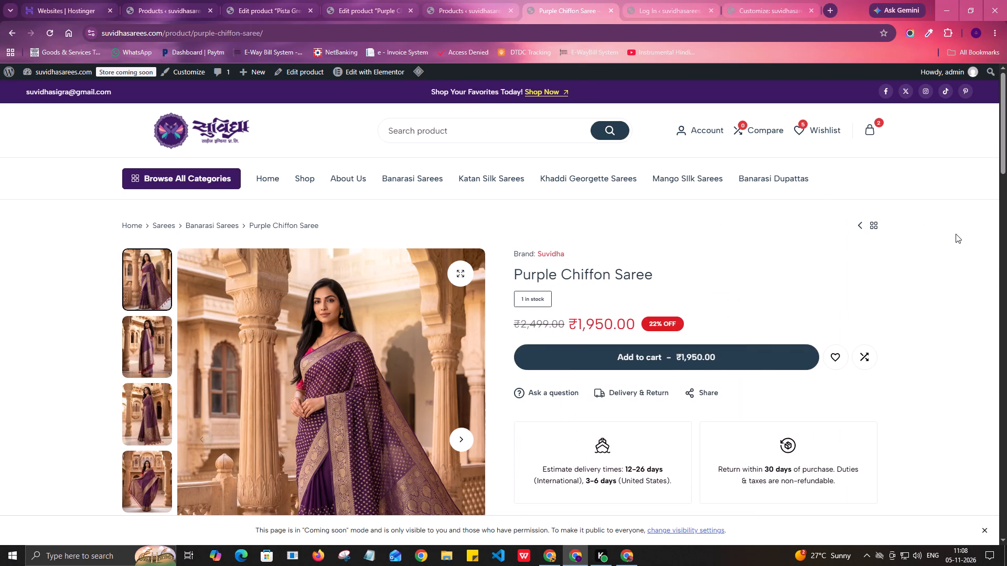
{"action": "scroll", "coordinate": [956, 234], "scroll_direction": "down", "scroll_amount": 2}
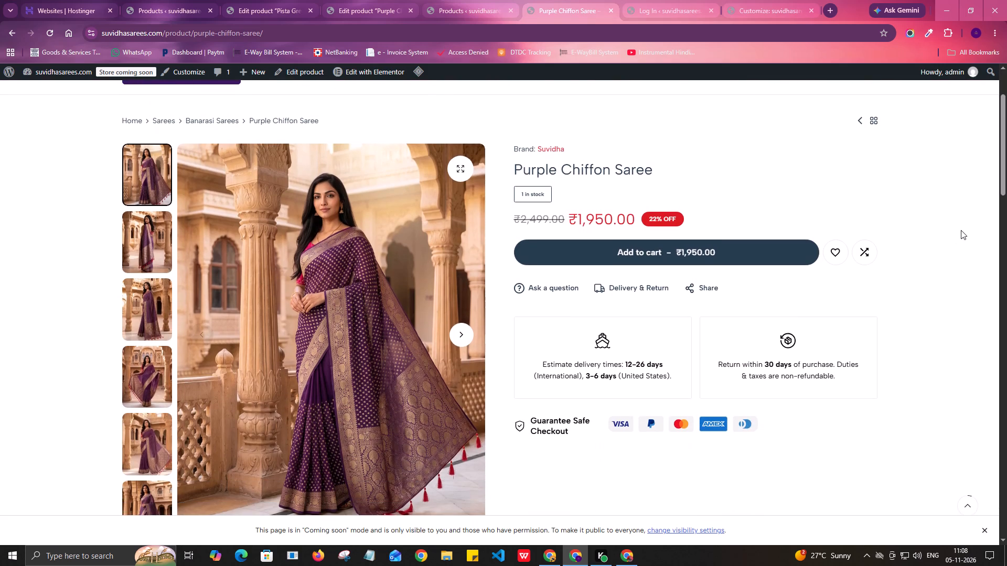
{"action": "scroll", "coordinate": [961, 230], "scroll_direction": "down", "scroll_amount": 1}
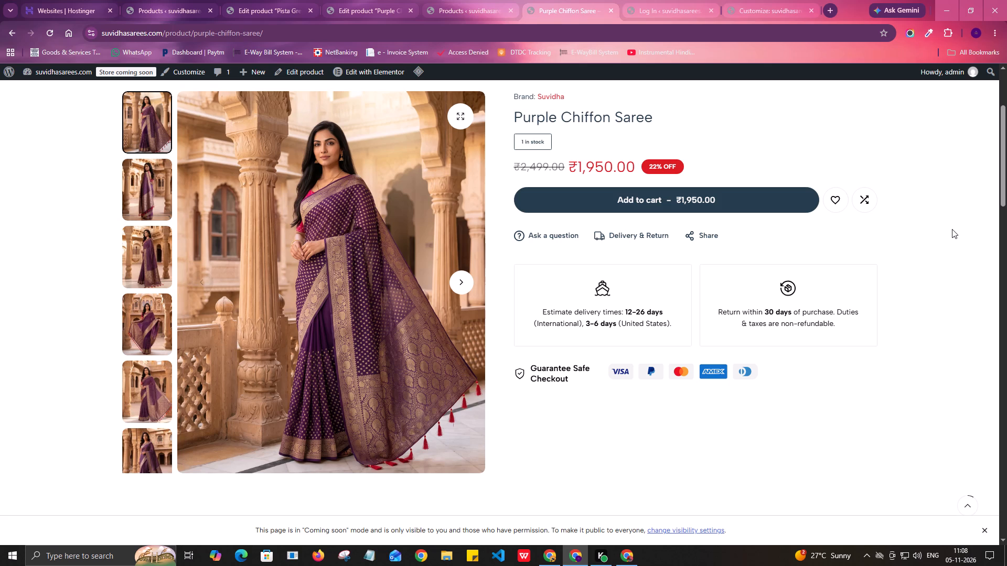
{"action": "scroll", "coordinate": [951, 229], "scroll_direction": "down", "scroll_amount": 3}
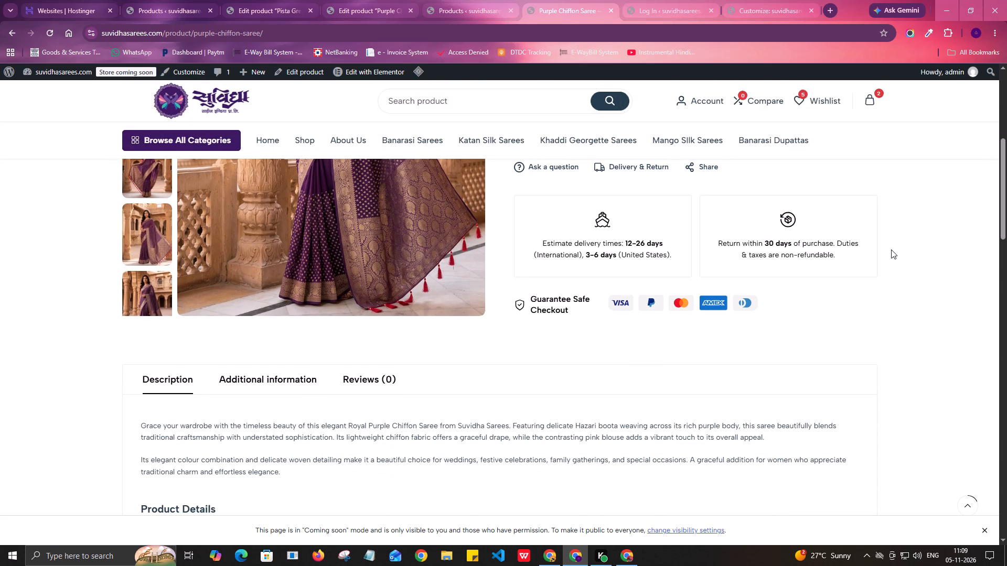
{"action": "scroll", "coordinate": [891, 249], "scroll_direction": "down", "scroll_amount": 2}
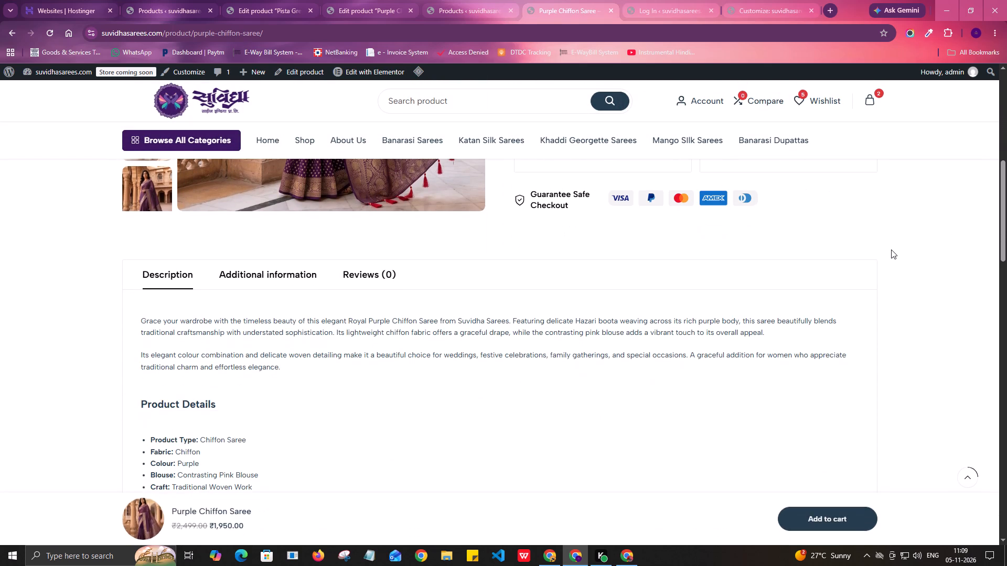
{"action": "scroll", "coordinate": [891, 249], "scroll_direction": "up", "scroll_amount": 5}
{"action": "scroll", "coordinate": [891, 249], "scroll_direction": "down", "scroll_amount": 7}
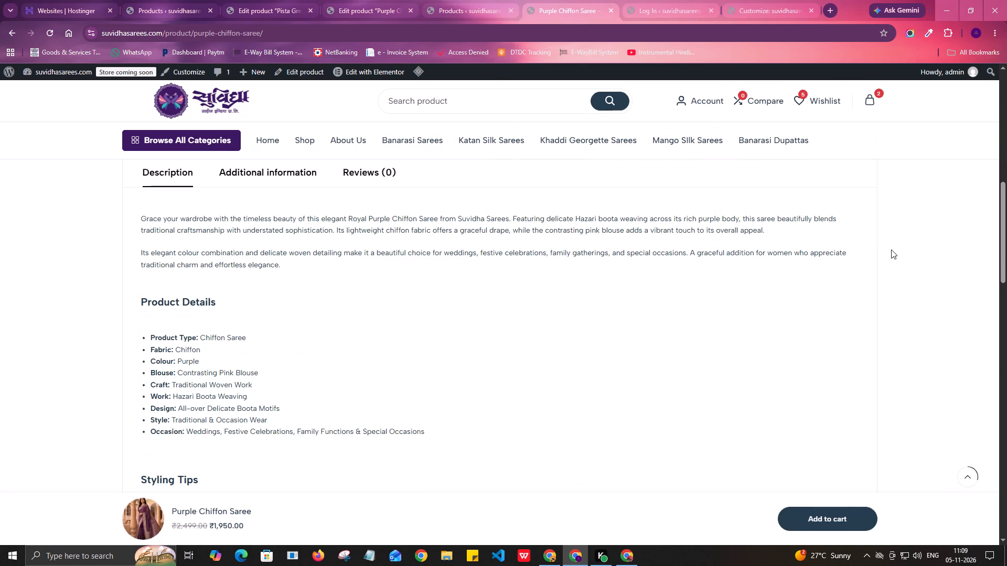
{"action": "scroll", "coordinate": [891, 249], "scroll_direction": "up", "scroll_amount": 1}
{"action": "scroll", "coordinate": [891, 249], "scroll_direction": "down", "scroll_amount": 3}
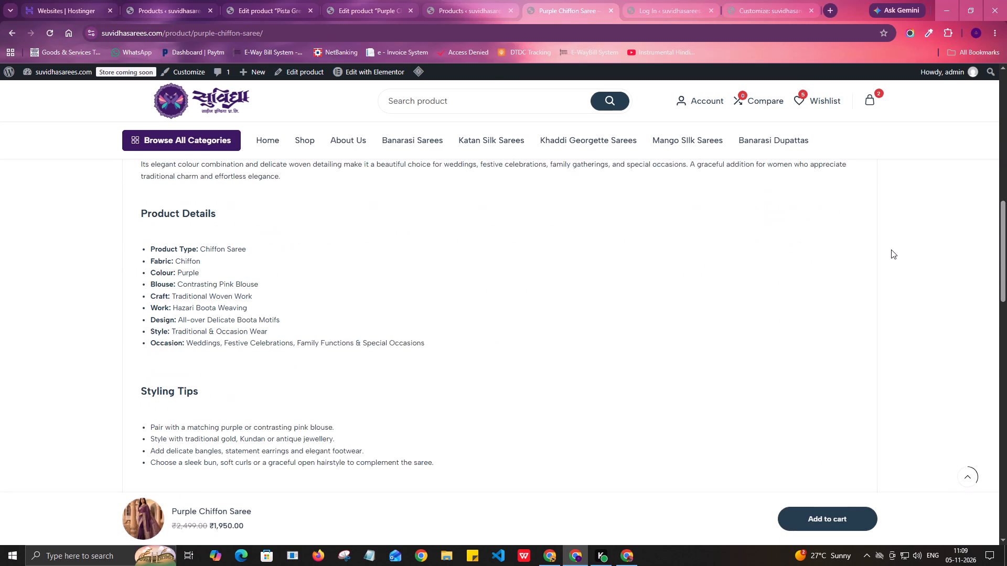
{"action": "scroll", "coordinate": [891, 249], "scroll_direction": "down", "scroll_amount": 4}
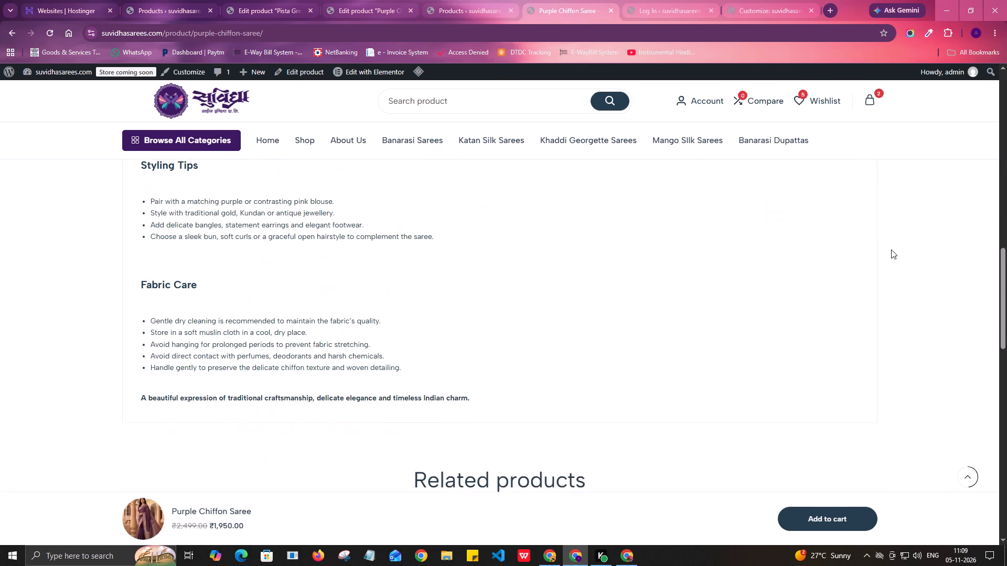
{"action": "scroll", "coordinate": [891, 249], "scroll_direction": "down", "scroll_amount": 2}
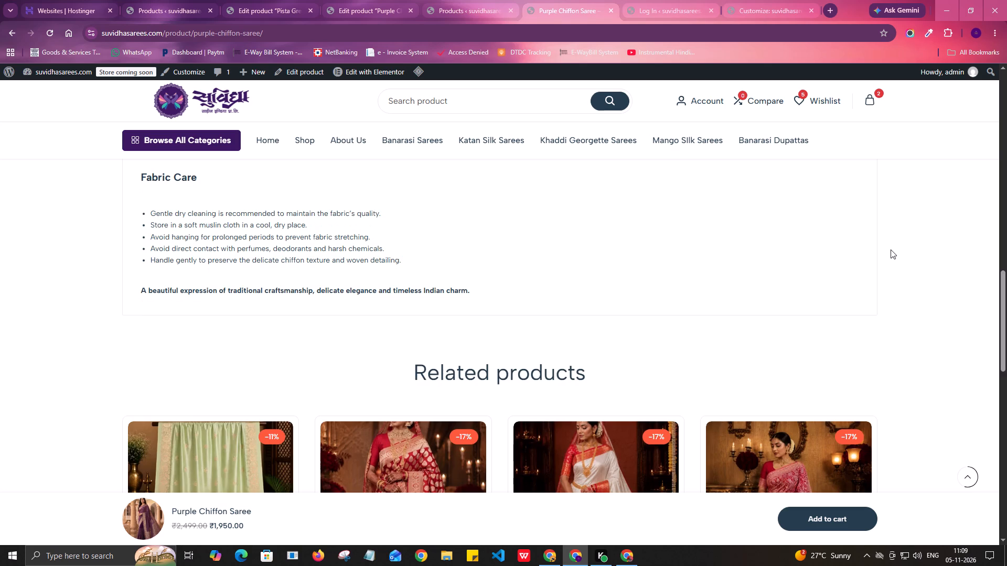
Go back over the Purple Chiffon Saree page and examine its additional information on weight, color and fabric.
{"action": "scroll", "coordinate": [891, 249], "scroll_direction": "up", "scroll_amount": 8}
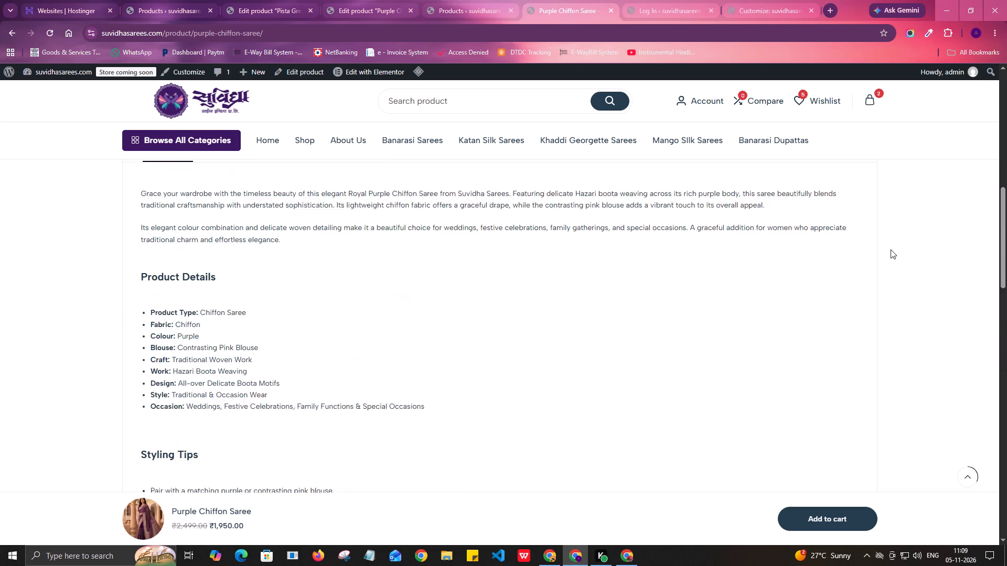
{"action": "scroll", "coordinate": [891, 249], "scroll_direction": "up", "scroll_amount": 3}
{"action": "scroll", "coordinate": [891, 249], "scroll_direction": "down", "scroll_amount": 3}
{"action": "scroll", "coordinate": [891, 249], "scroll_direction": "up", "scroll_amount": 8}
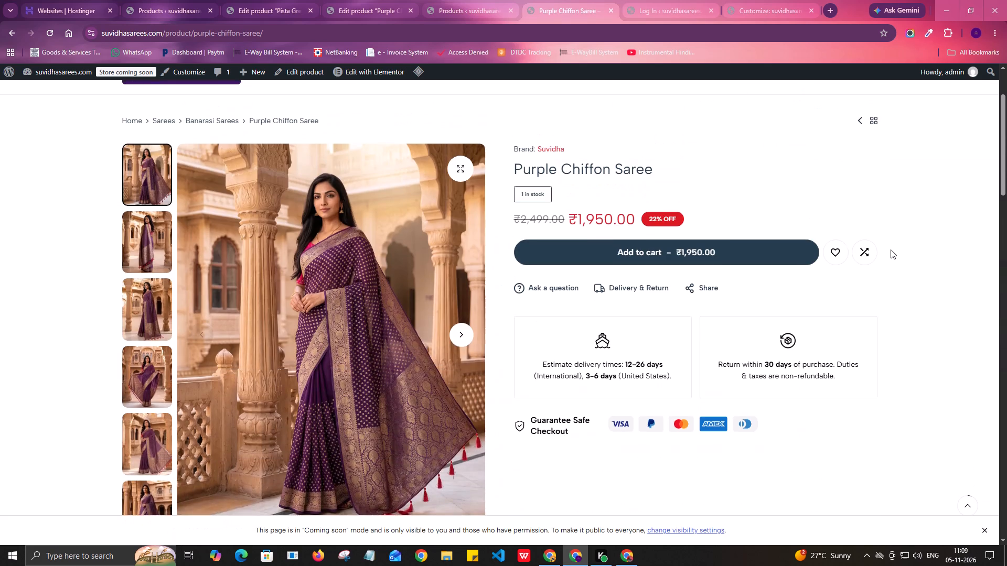
{"action": "scroll", "coordinate": [891, 249], "scroll_direction": "down", "scroll_amount": 4}
{"action": "left_click", "coordinate": [282, 375]}
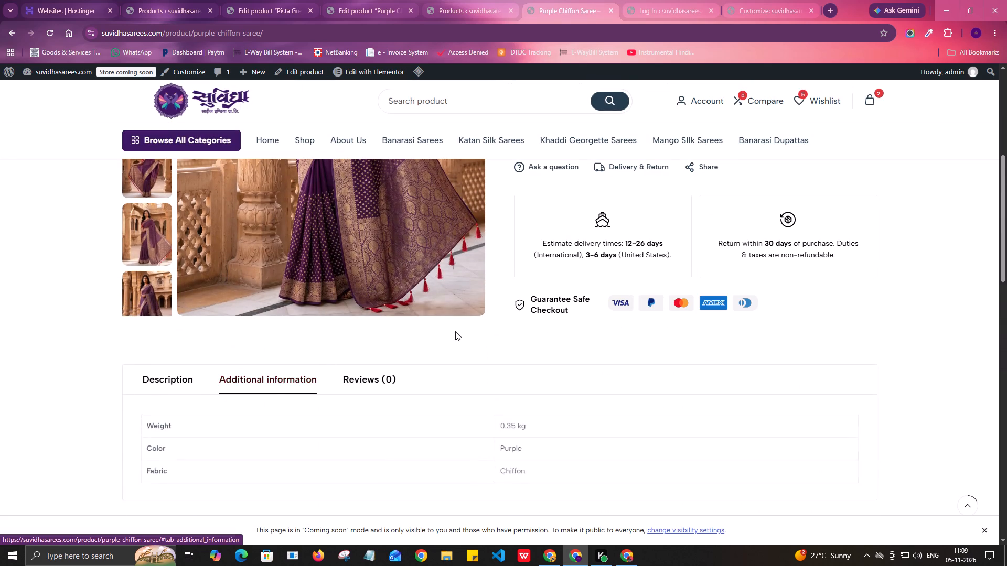
{"action": "scroll", "coordinate": [455, 331], "scroll_direction": "down", "scroll_amount": 2}
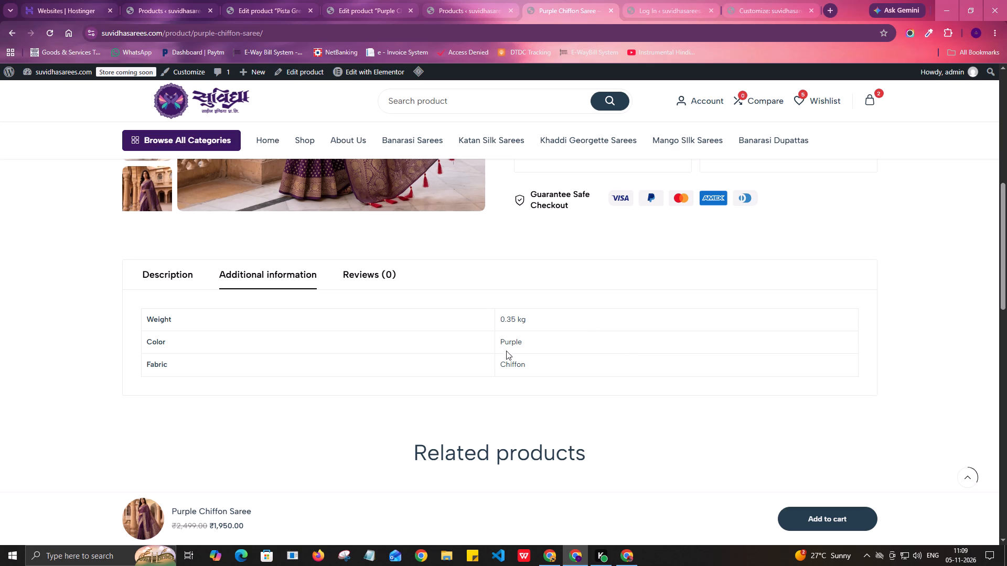
Check the shipping settings of the Pista Green Mango Katan Silk Saree in its product editor.
{"action": "left_click", "coordinate": [243, 0]}
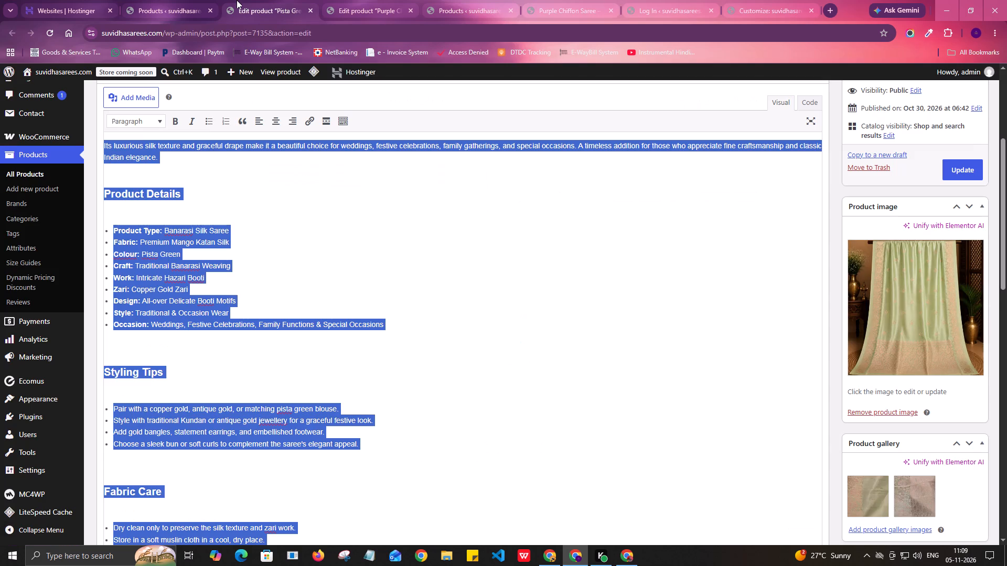
{"action": "left_click", "coordinate": [385, 230]}
{"action": "scroll", "coordinate": [385, 230], "scroll_direction": "down", "scroll_amount": 9}
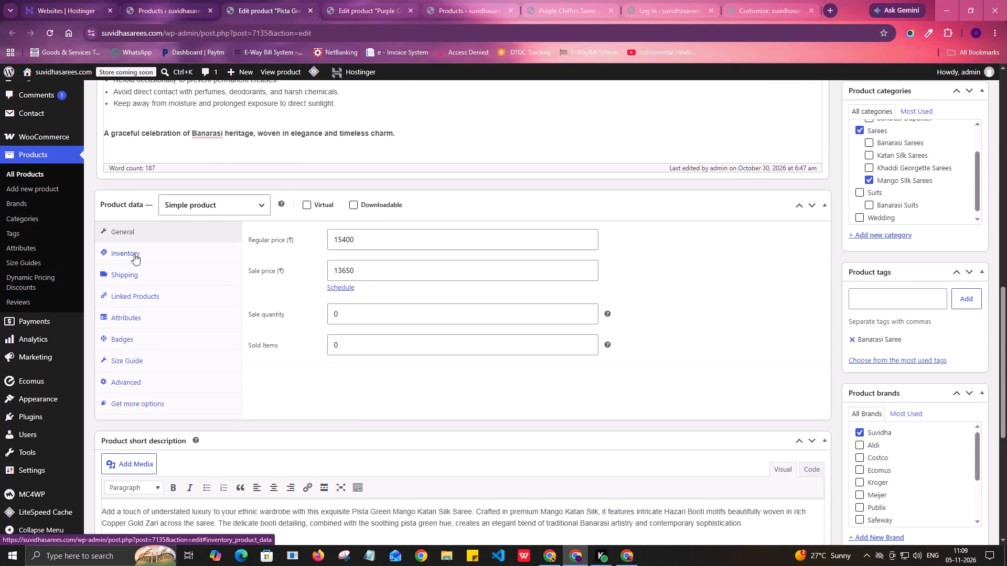
{"action": "left_click", "coordinate": [130, 270]}
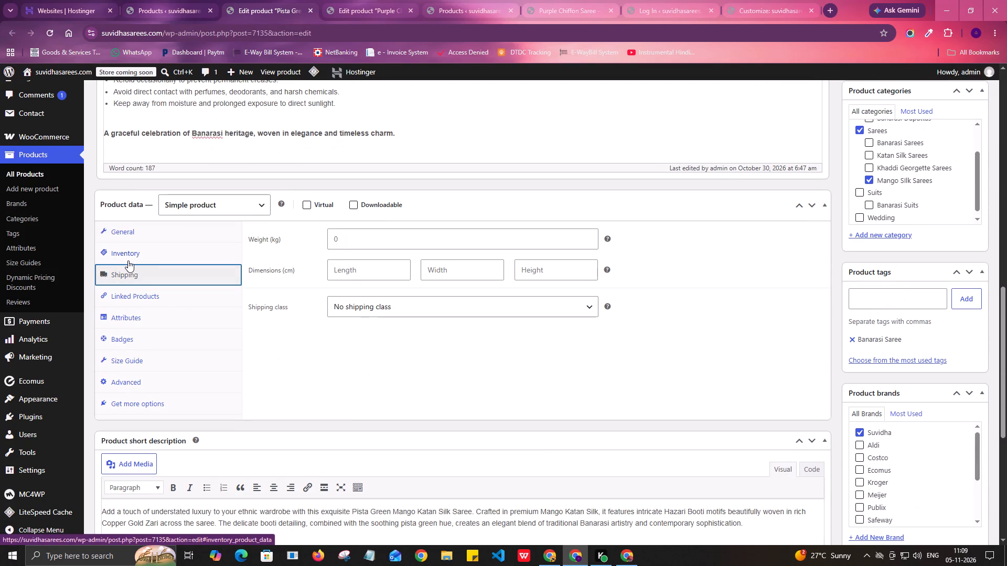
{"action": "scroll", "coordinate": [678, 318], "scroll_direction": "up", "scroll_amount": 8}
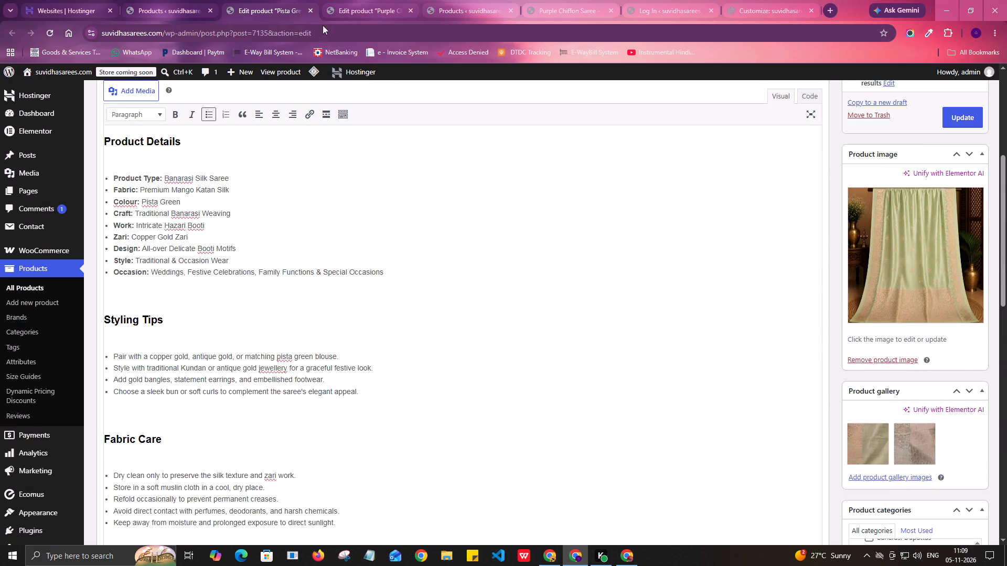
Check the shipping settings of the Purple Chiffon Saree in its product editor.
{"action": "left_click", "coordinate": [336, 9]}
{"action": "scroll", "coordinate": [241, 295], "scroll_direction": "down", "scroll_amount": 14}
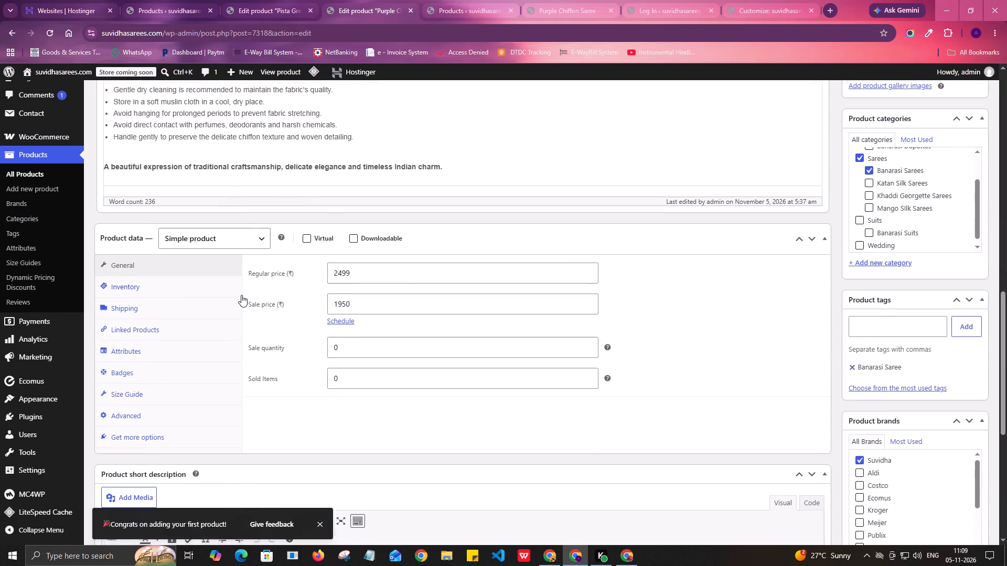
{"action": "left_click", "coordinate": [137, 310]}
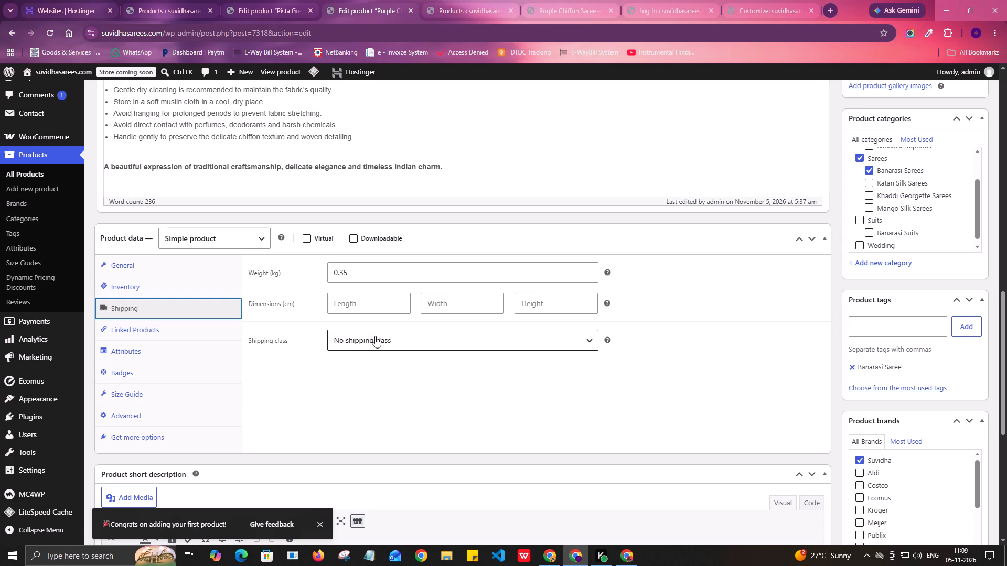
Check the attributes of the Purple Chiffon Saree in its product editor.
{"action": "left_click", "coordinate": [143, 351]}
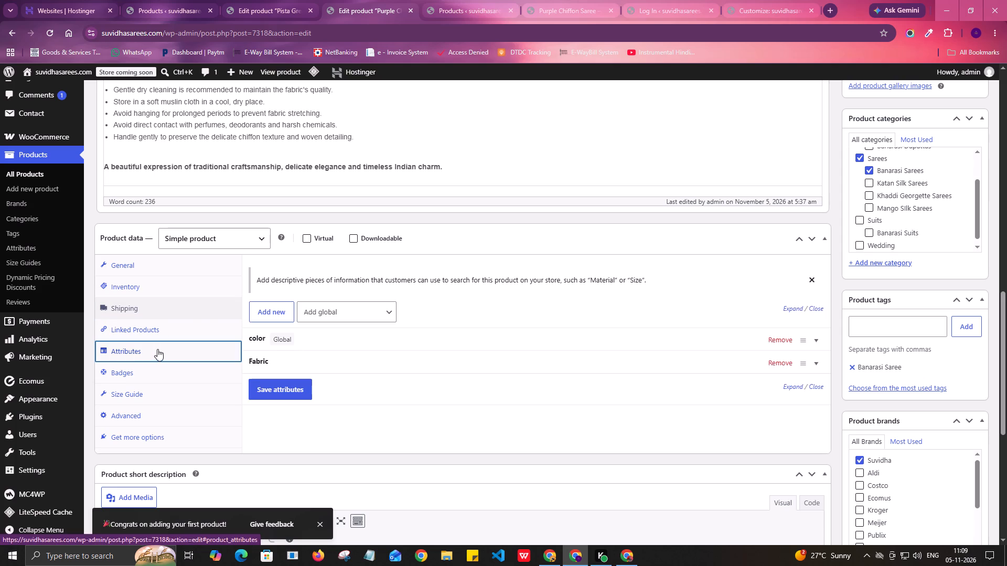
On the Purple Chiffon Saree's storefront page, examine the additional information, related products and recently viewed products.
{"action": "left_click", "coordinate": [569, 0]}
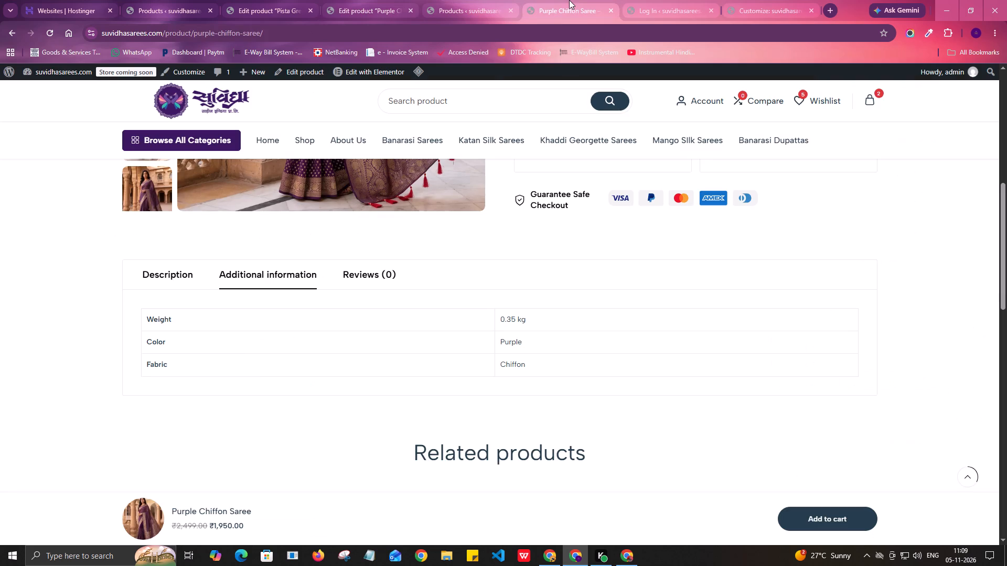
{"action": "scroll", "coordinate": [430, 293], "scroll_direction": "down", "scroll_amount": 3}
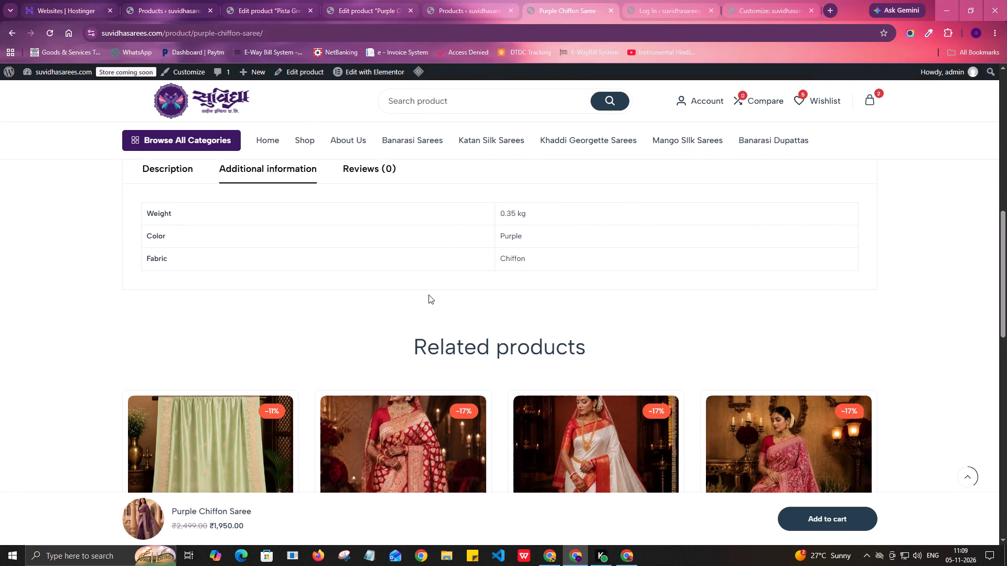
{"action": "scroll", "coordinate": [428, 295], "scroll_direction": "down", "scroll_amount": 9}
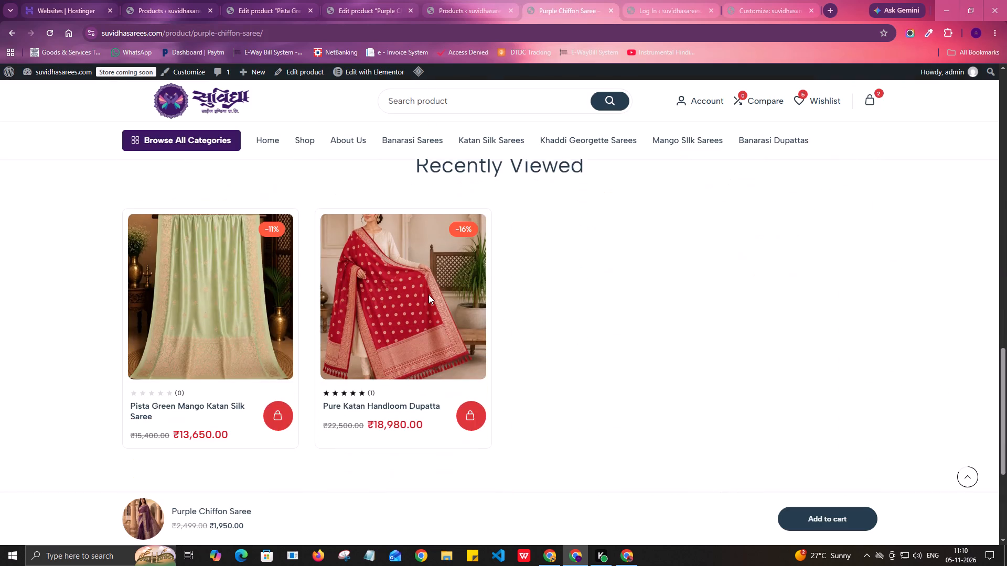
{"action": "scroll", "coordinate": [428, 295], "scroll_direction": "down", "scroll_amount": 4}
{"action": "scroll", "coordinate": [428, 295], "scroll_direction": "up", "scroll_amount": 13}
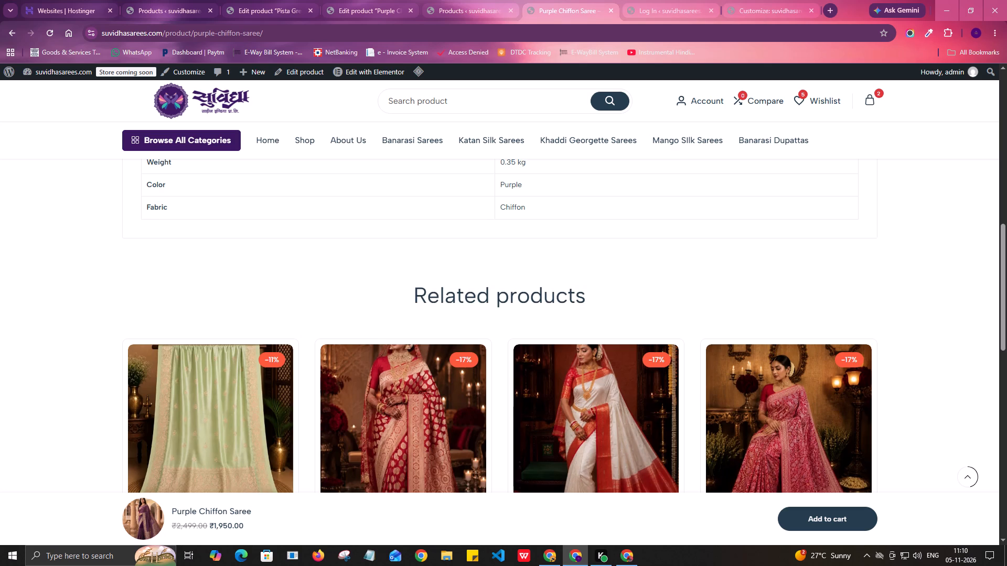
{"action": "scroll", "coordinate": [428, 295], "scroll_direction": "down", "scroll_amount": 10}
{"action": "scroll", "coordinate": [428, 295], "scroll_direction": "up", "scroll_amount": 3}
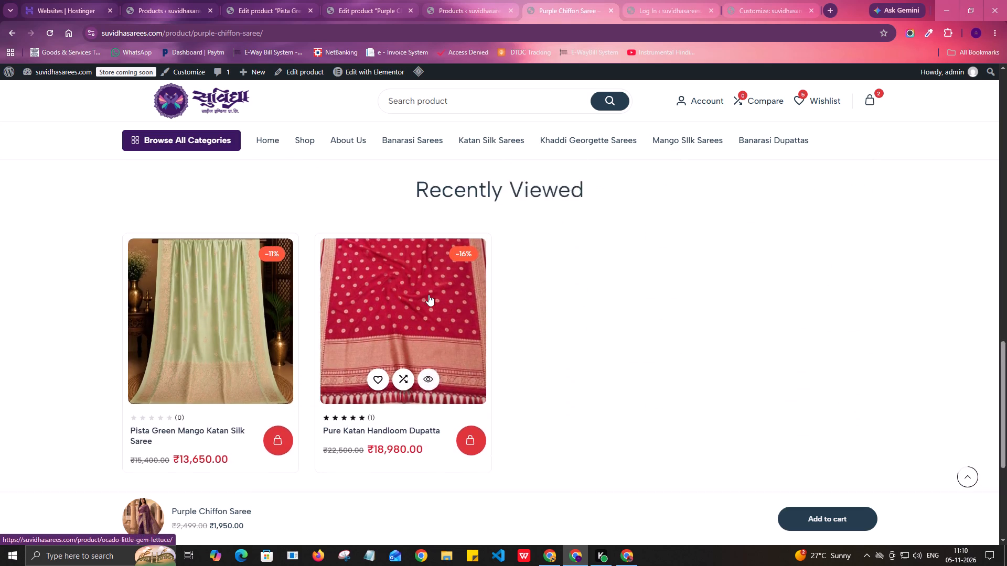
{"action": "scroll", "coordinate": [428, 295], "scroll_direction": "down", "scroll_amount": 13}
{"action": "scroll", "coordinate": [428, 295], "scroll_direction": "up", "scroll_amount": 19}
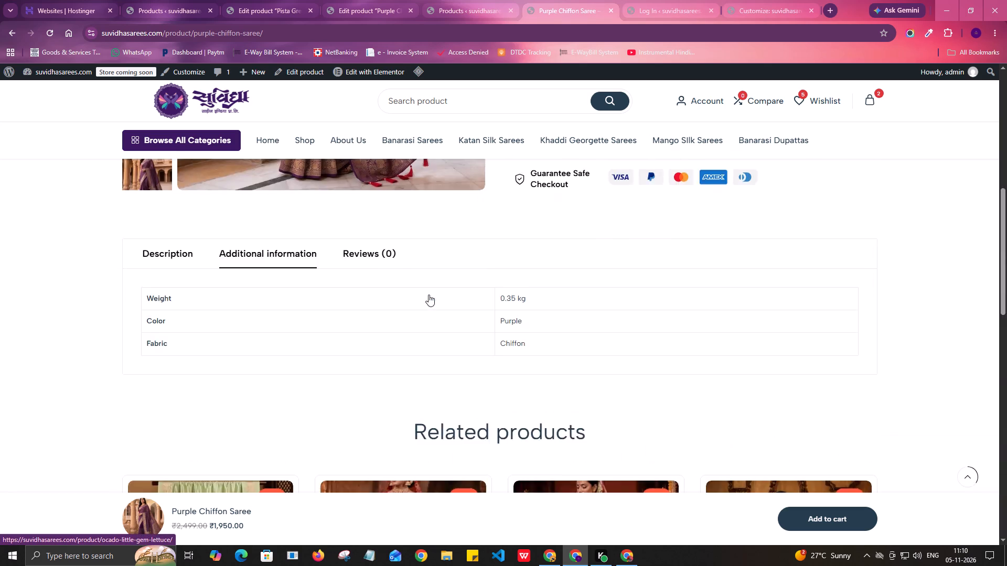
Browse the Purple Chiffon Saree's gallery images on its storefront page as far as the third image.
{"action": "scroll", "coordinate": [428, 295], "scroll_direction": "up", "scroll_amount": 11}
{"action": "scroll", "coordinate": [317, 274], "scroll_direction": "down", "scroll_amount": 3}
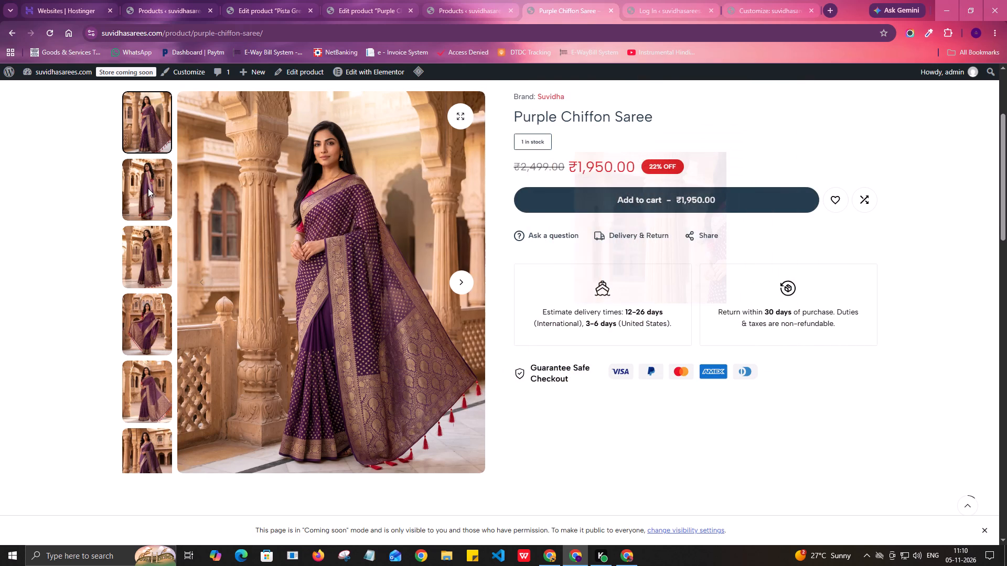
{"action": "key", "text": "Right"}
{"action": "key", "text": "Down"}
{"action": "key", "text": "Right"}
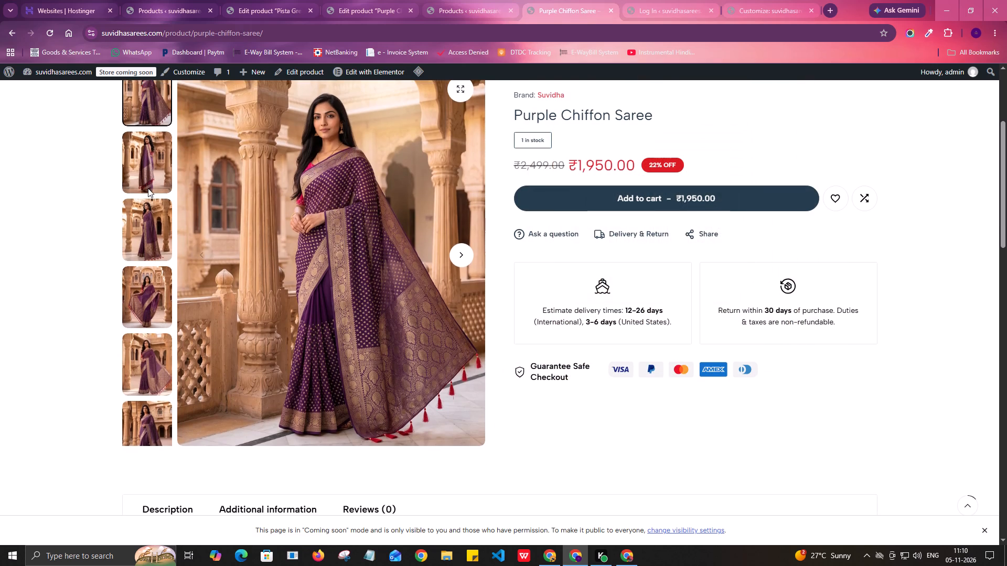
{"action": "left_click", "coordinate": [461, 257]}
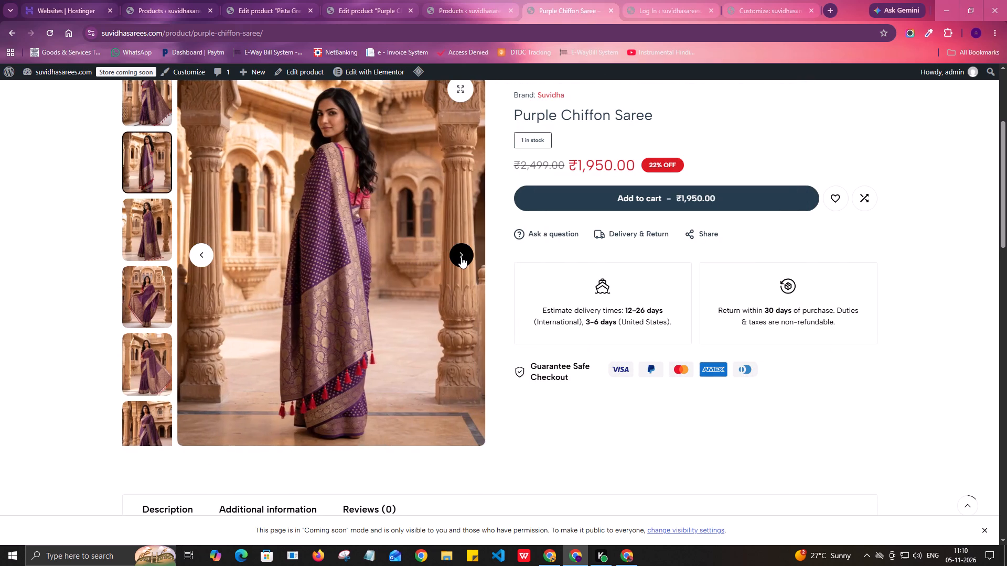
{"action": "scroll", "coordinate": [461, 257], "scroll_direction": "up", "scroll_amount": 1}
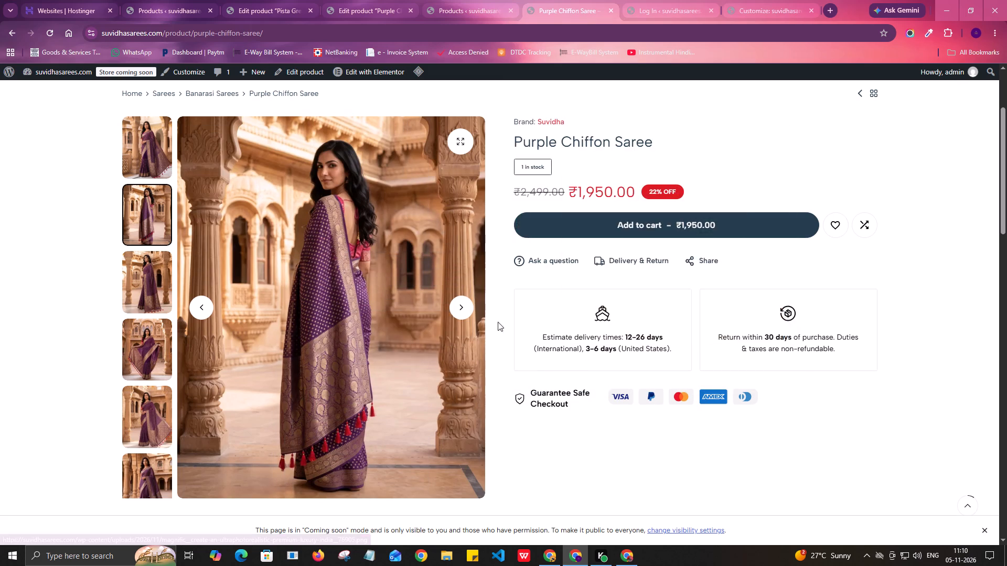
{"action": "left_click", "coordinate": [464, 311]}
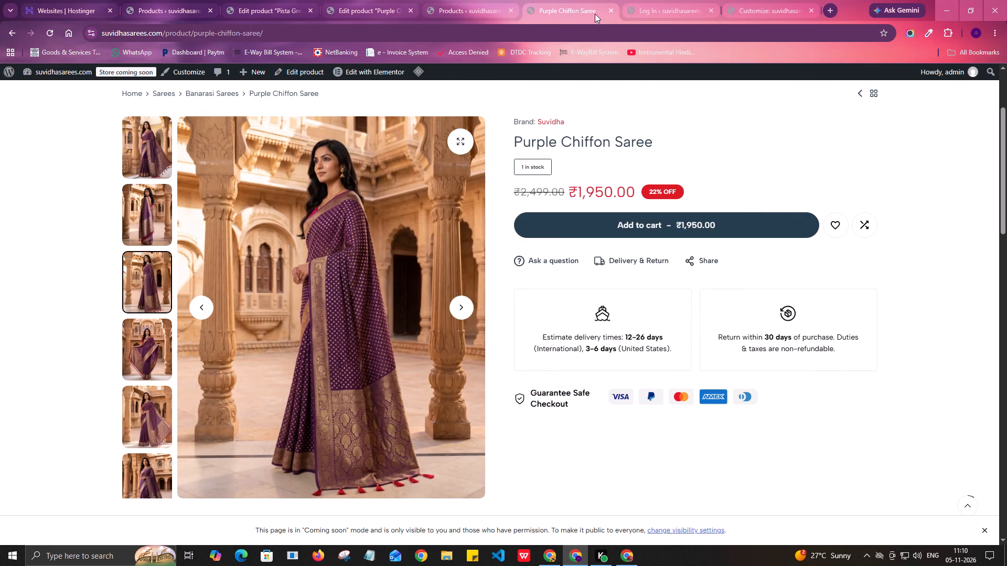
Return to the Purple Chiffon Saree's product editor and look over its attributes, short description, product description and publish settings.
{"action": "left_click", "coordinate": [488, 0]}
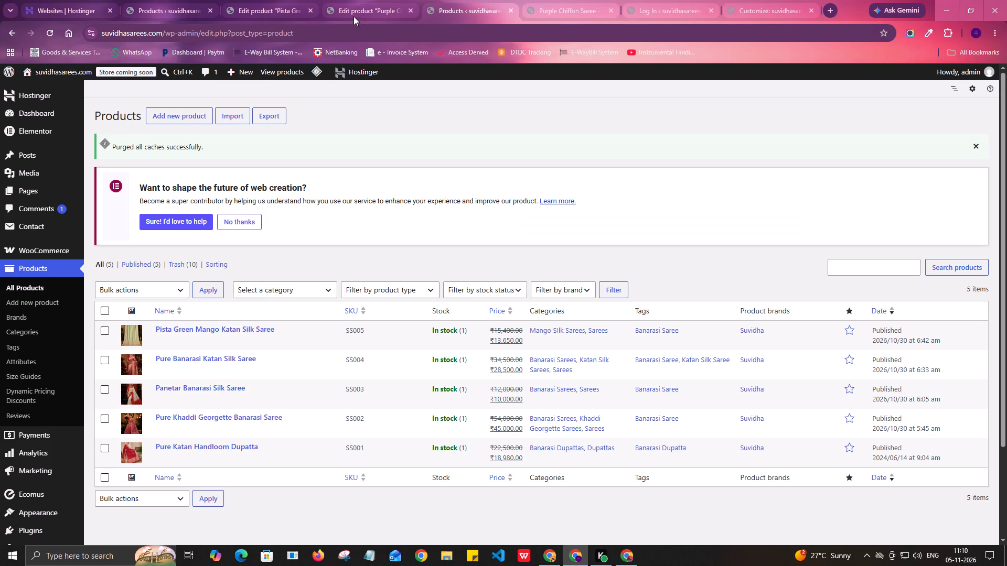
{"action": "left_click", "coordinate": [367, 4]}
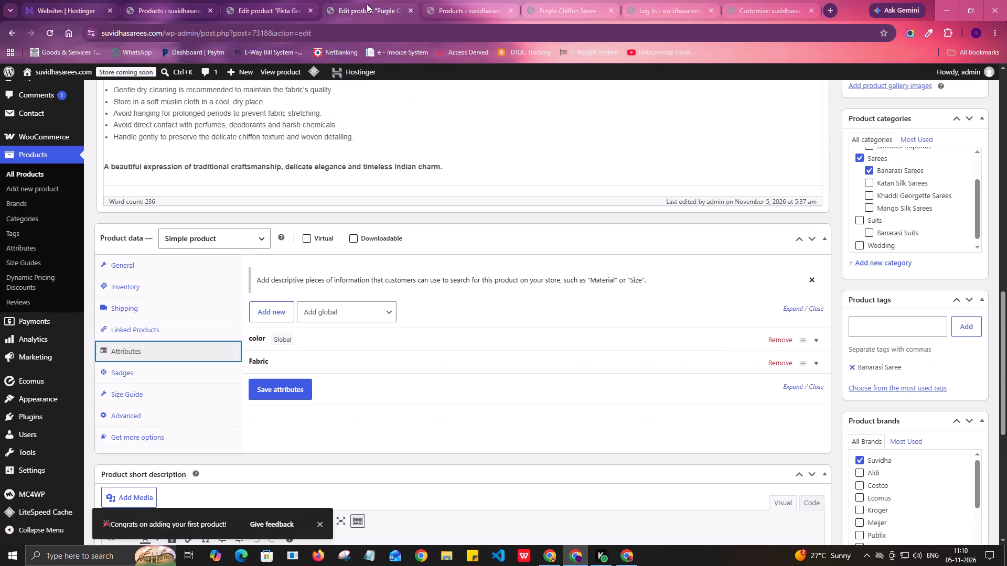
{"action": "scroll", "coordinate": [457, 298], "scroll_direction": "down", "scroll_amount": 3}
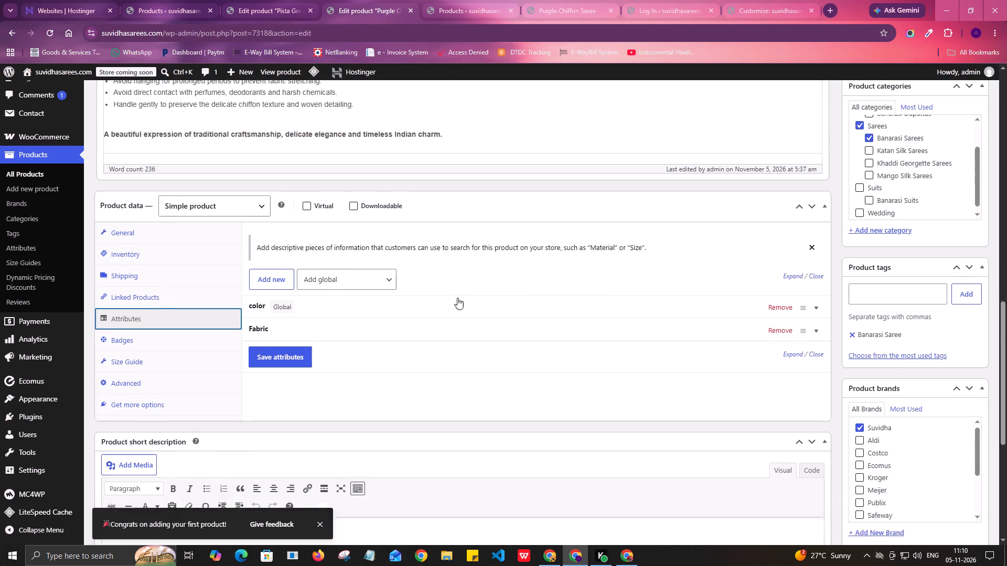
{"action": "scroll", "coordinate": [457, 298], "scroll_direction": "down", "scroll_amount": 4}
{"action": "scroll", "coordinate": [457, 298], "scroll_direction": "up", "scroll_amount": 3}
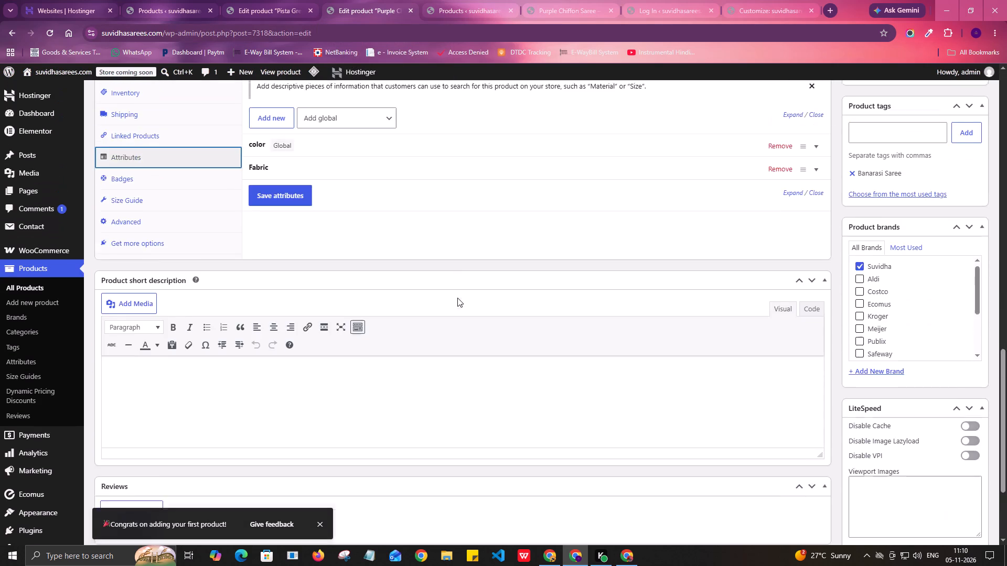
{"action": "scroll", "coordinate": [457, 298], "scroll_direction": "up", "scroll_amount": 18}
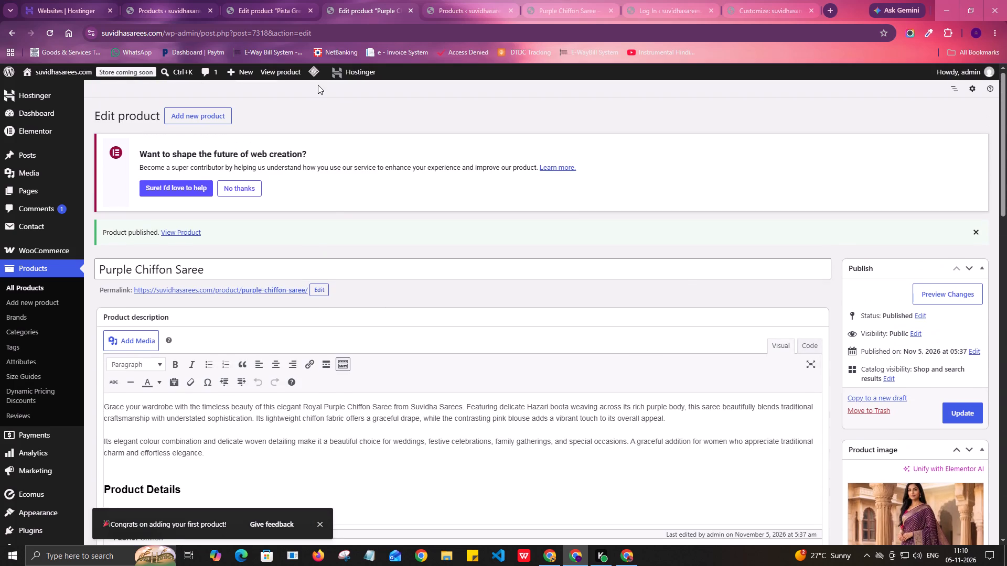
{"action": "scroll", "coordinate": [641, 271], "scroll_direction": "up", "scroll_amount": 2}
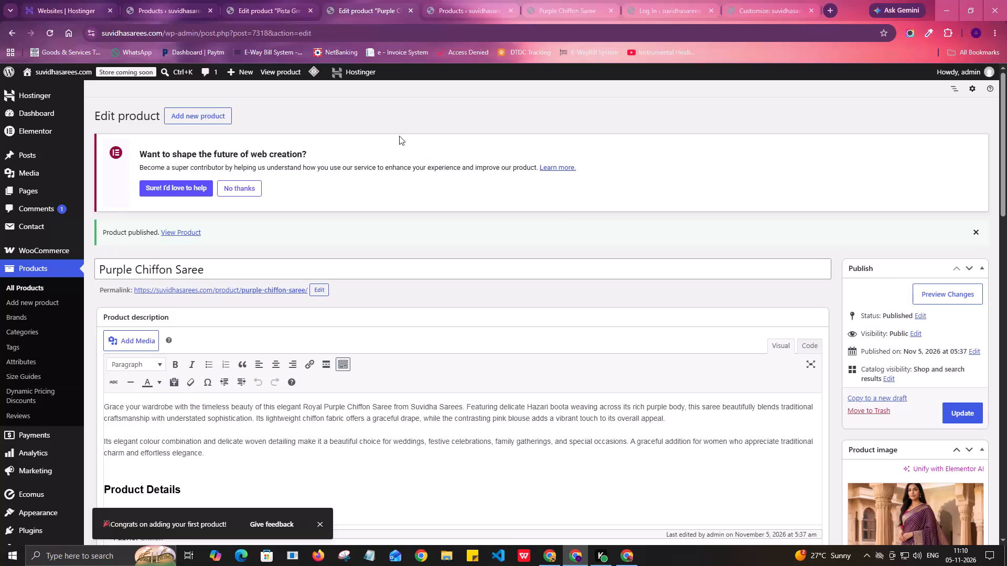
Refresh the store's product list and duplicate the Purple Chiffon Saree as the basis for another product.
{"action": "left_click", "coordinate": [259, 0]}
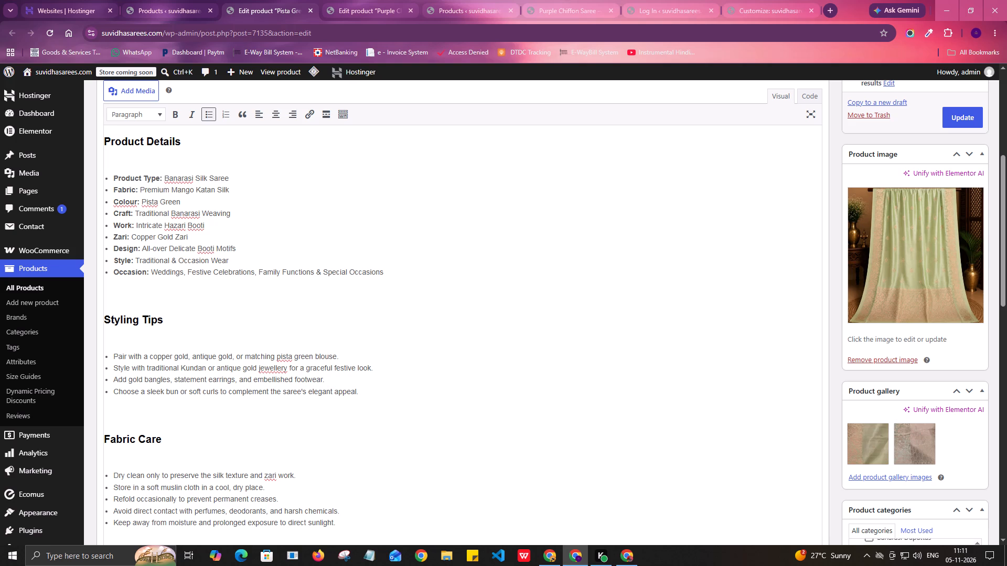
{"action": "left_click", "coordinate": [171, 4]}
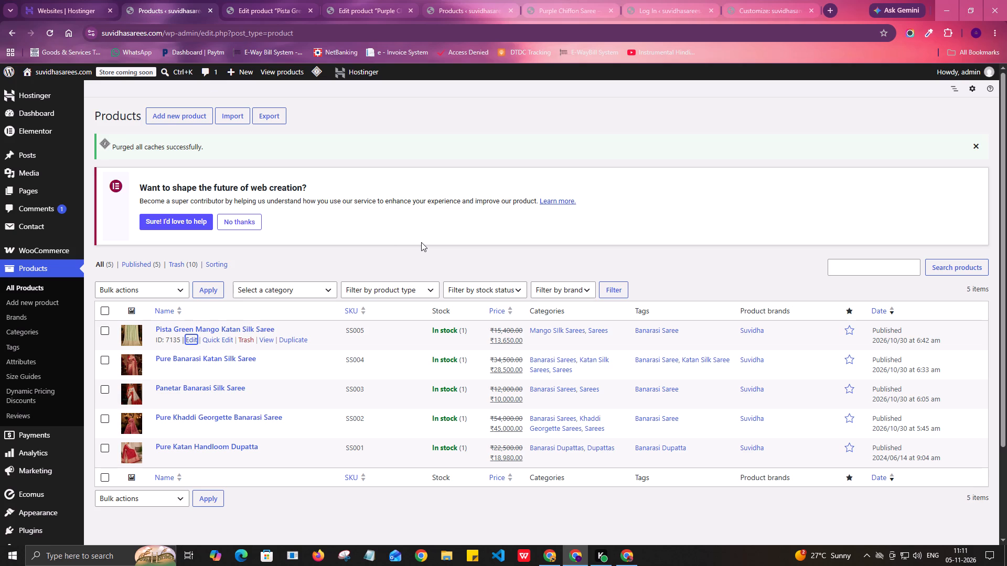
{"action": "left_click", "coordinate": [46, 32]}
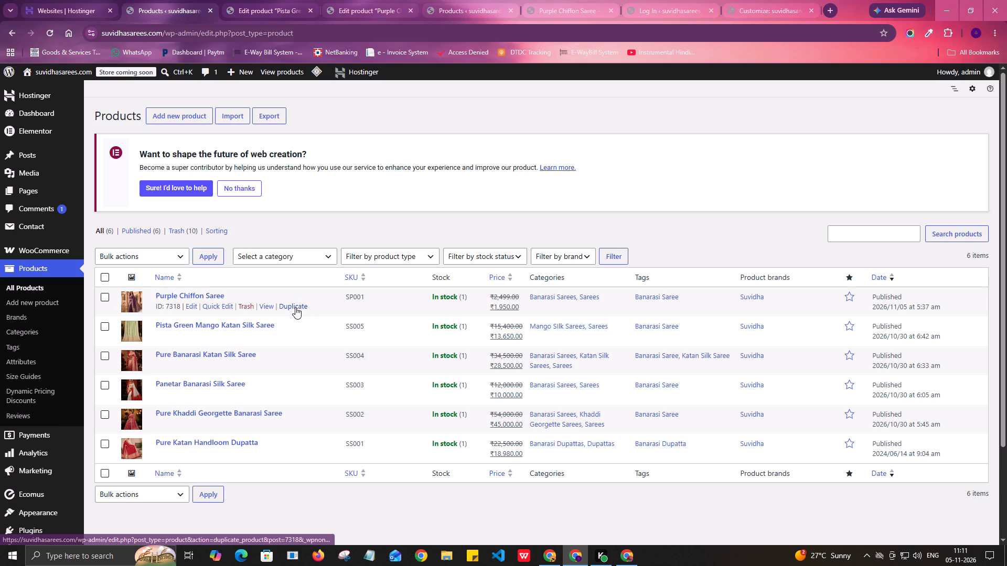
{"action": "right_click", "coordinate": [295, 306]}
{"action": "left_click", "coordinate": [447, 232]}
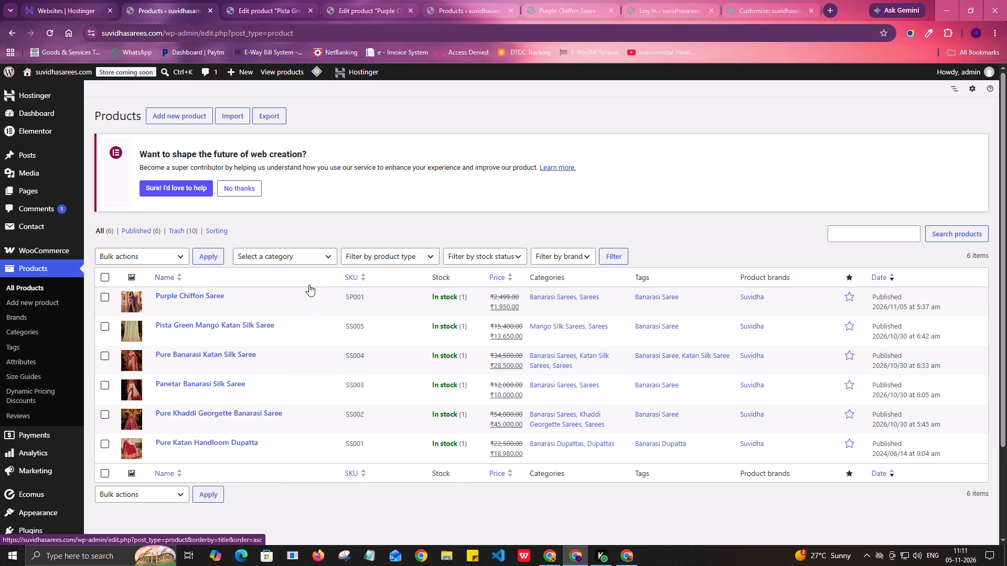
{"action": "left_click", "coordinate": [297, 306]}
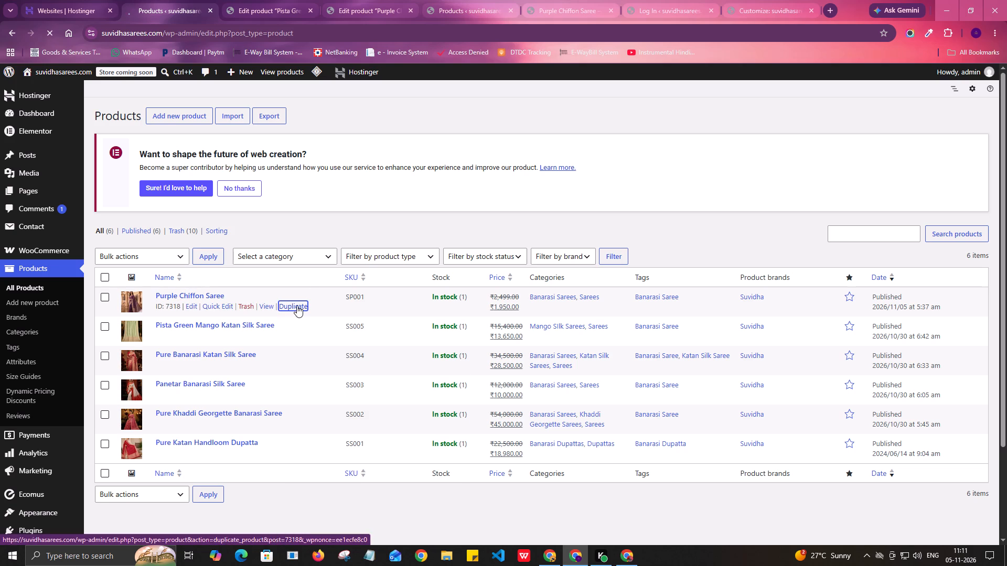
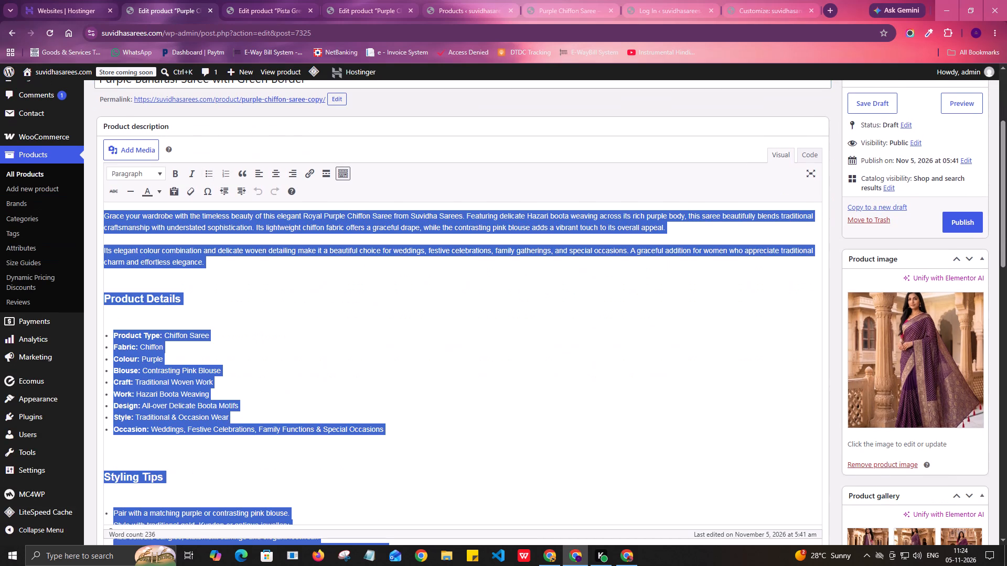
Remove the extra spacing between the Product Details bullets by reapplying the bulleted list format.
{"action": "scroll", "coordinate": [212, 281], "scroll_direction": "up", "scroll_amount": 3}
{"action": "scroll", "coordinate": [300, 311], "scroll_direction": "up", "scroll_amount": 8}
{"action": "scroll", "coordinate": [300, 311], "scroll_direction": "down", "scroll_amount": 3}
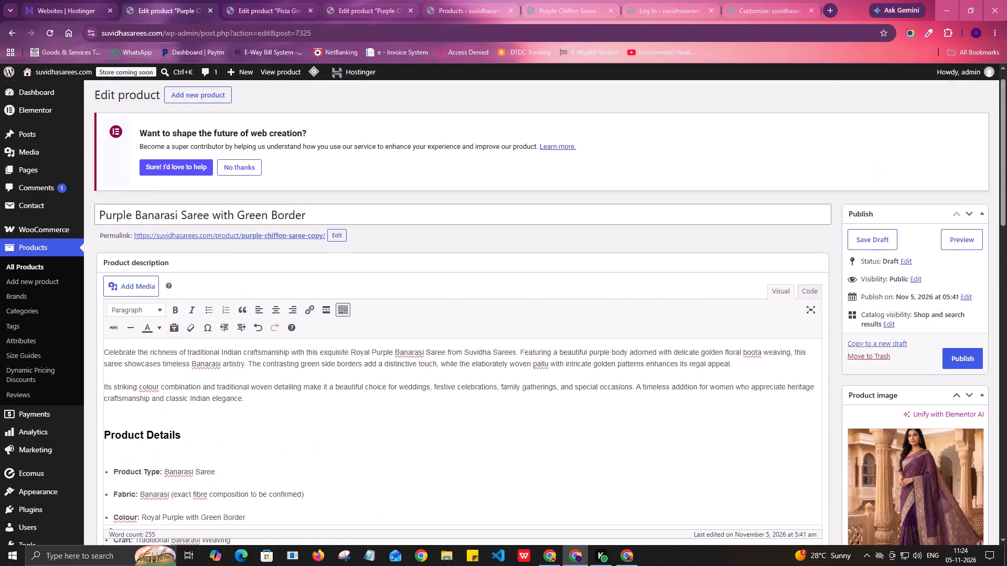
{"action": "scroll", "coordinate": [351, 360], "scroll_direction": "down", "scroll_amount": 2}
{"action": "left_click_drag", "start_coordinate": [394, 411], "coordinate": [162, 250]}
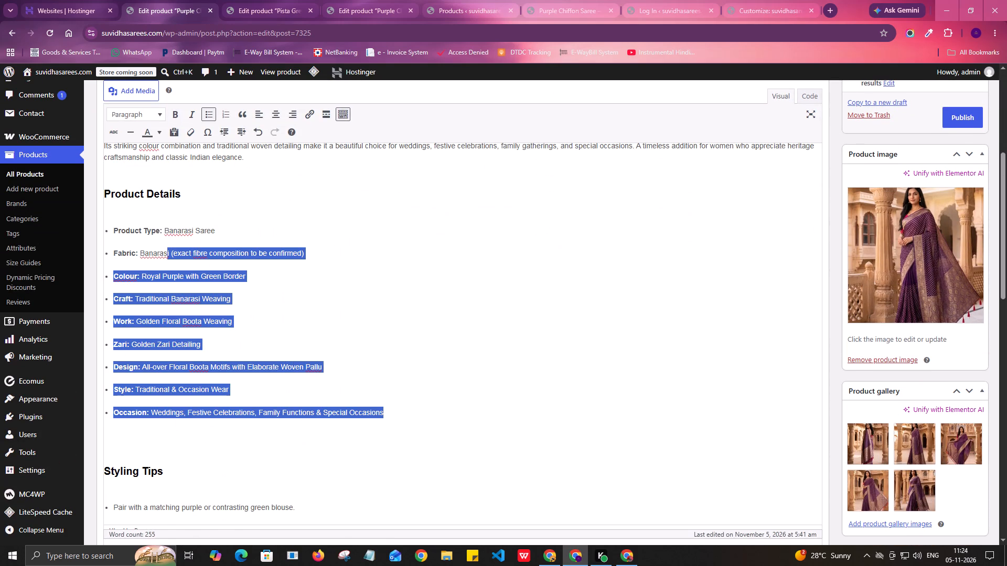
{"action": "left_click_drag", "start_coordinate": [162, 250], "coordinate": [112, 222]}
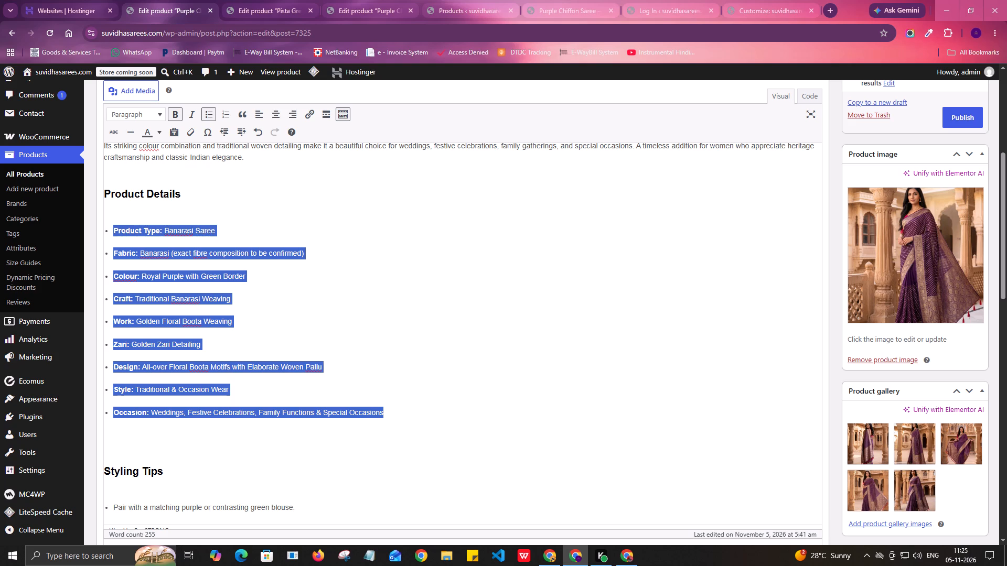
{"action": "key", "text": "alt+shift+u"}
{"action": "key", "text": "alt+shift+u"}
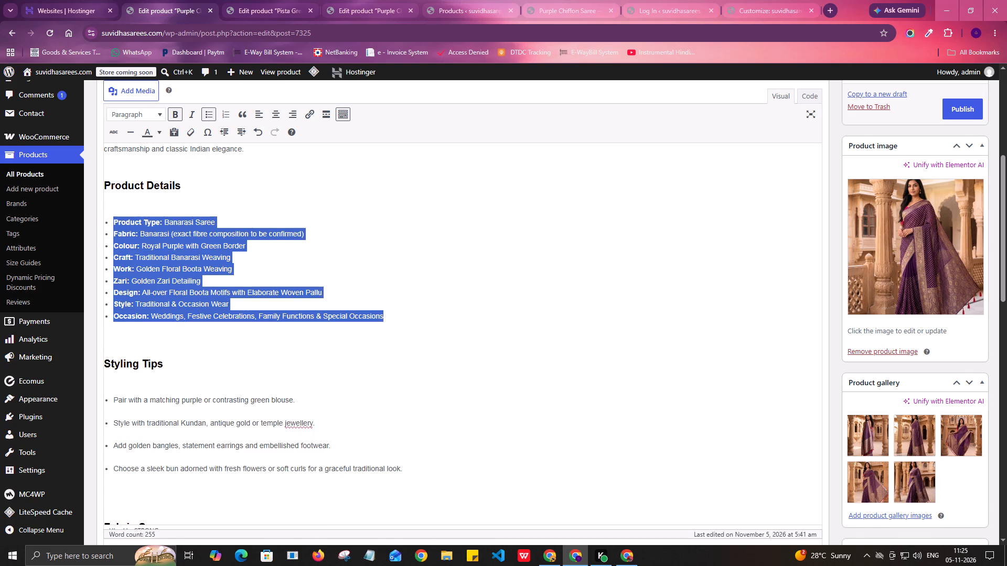
Tighten the Styling Tips and Fabric Care bullets in the same way by reapplying the bulleted list format.
{"action": "scroll", "coordinate": [471, 361], "scroll_direction": "down", "scroll_amount": 3}
{"action": "left_click_drag", "start_coordinate": [411, 316], "coordinate": [114, 227]}
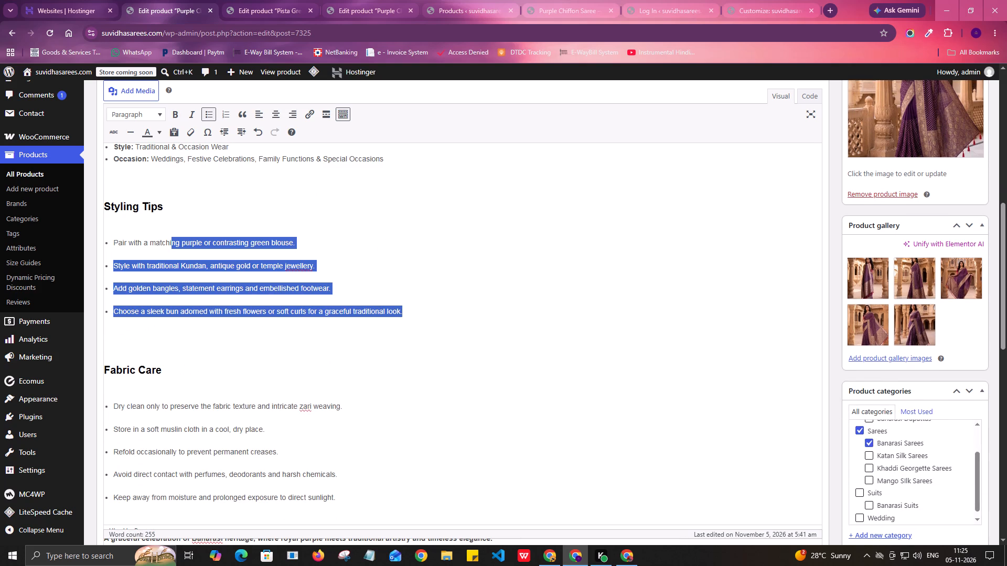
{"action": "key", "text": "alt+shift+u"}
{"action": "key", "text": "alt+shift+u"}
{"action": "left_click_drag", "start_coordinate": [356, 432], "coordinate": [355, 432]}
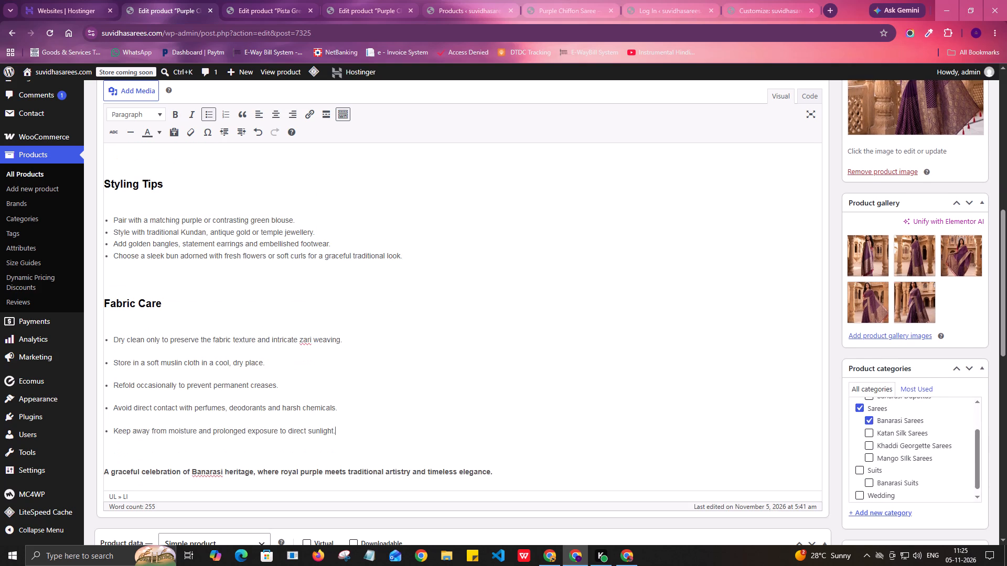
{"action": "left_click_drag", "start_coordinate": [355, 432], "coordinate": [69, 328]}
{"action": "key", "text": "alt+shift+u"}
{"action": "key", "text": "alt+shift+u"}
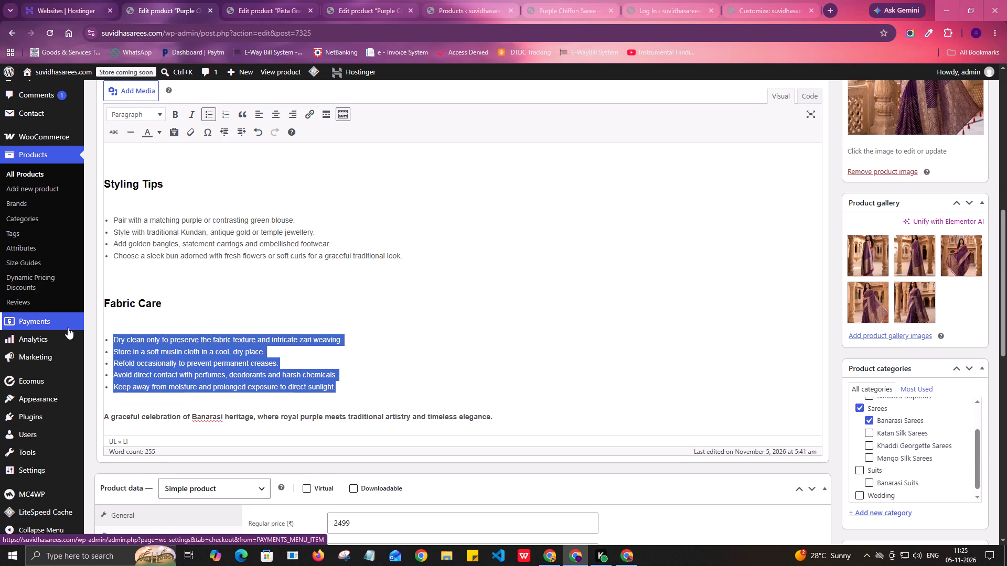
Set the product's sale price to ₹2490 and its regular price to ₹2599.
{"action": "scroll", "coordinate": [311, 323], "scroll_direction": "down", "scroll_amount": 3}
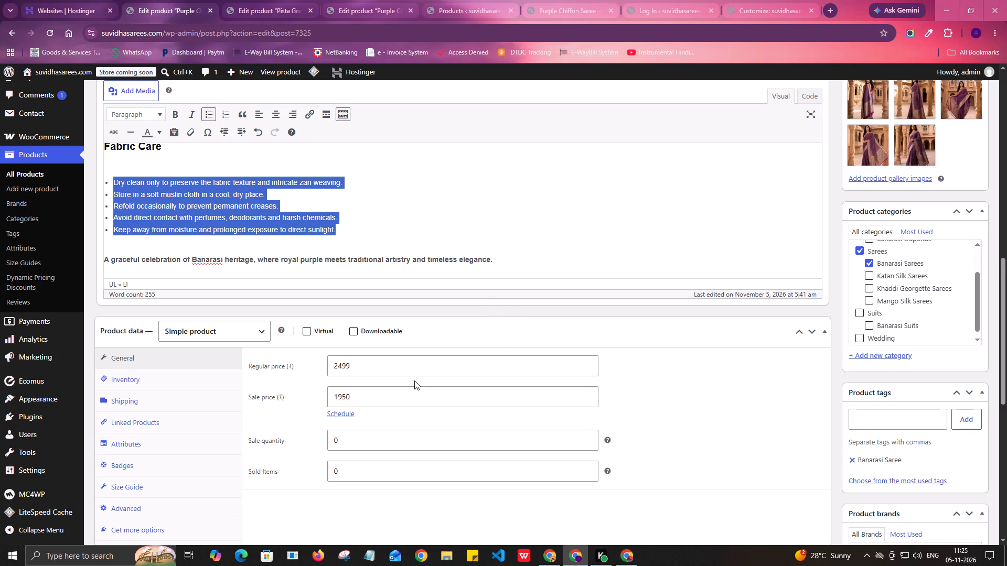
{"action": "left_click", "coordinate": [359, 363]}
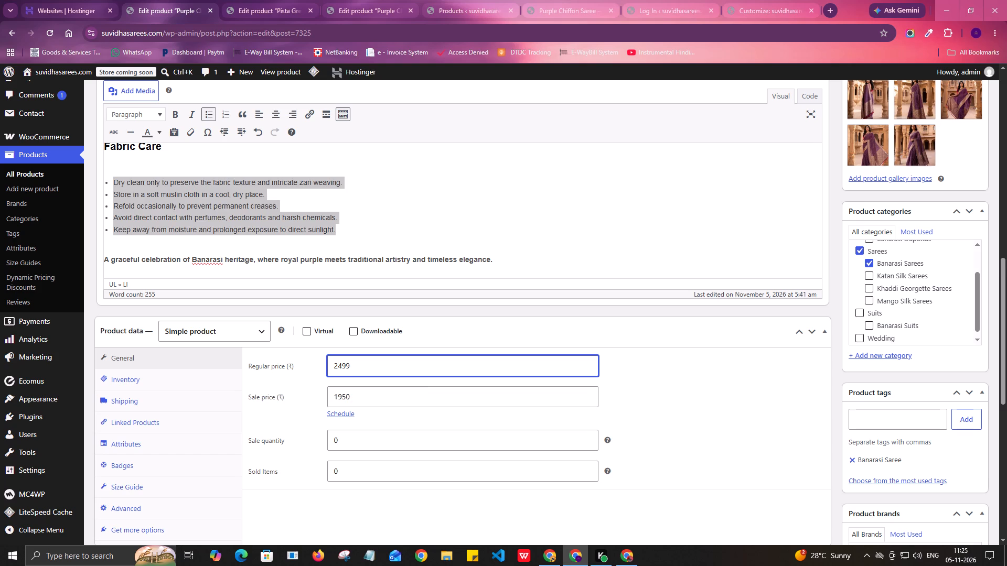
{"action": "left_click", "coordinate": [352, 367]}
{"action": "left_click_drag", "start_coordinate": [350, 395], "coordinate": [300, 394]}
{"action": "type", "text": "2490"}
{"action": "left_click", "coordinate": [352, 365]}
{"action": "left_click_drag", "start_coordinate": [352, 365], "coordinate": [353, 365]}
{"action": "left_click_drag", "start_coordinate": [353, 365], "coordinate": [307, 363]}
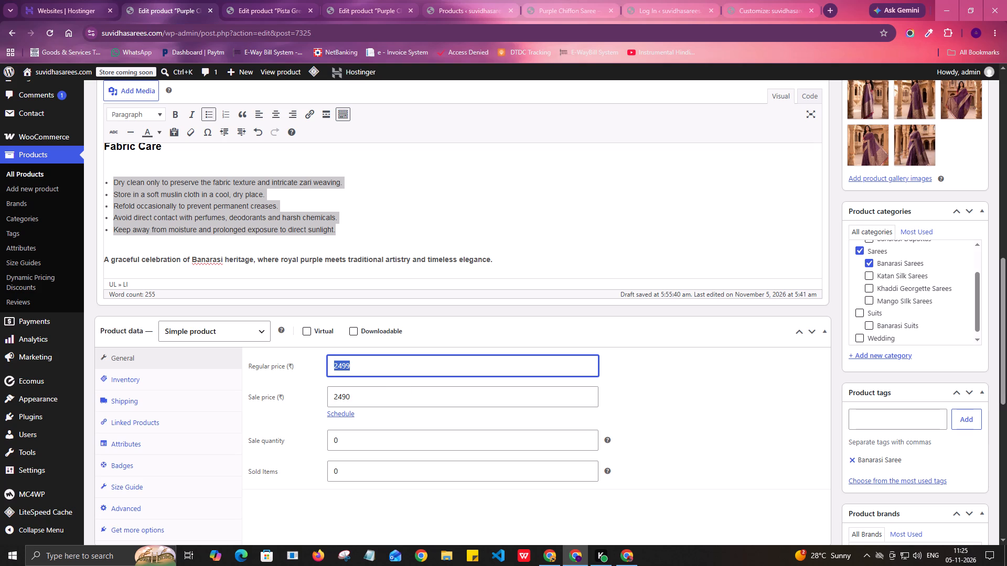
{"action": "left_click", "coordinate": [353, 396]}
{"action": "left_click_drag", "start_coordinate": [353, 396], "coordinate": [297, 398]}
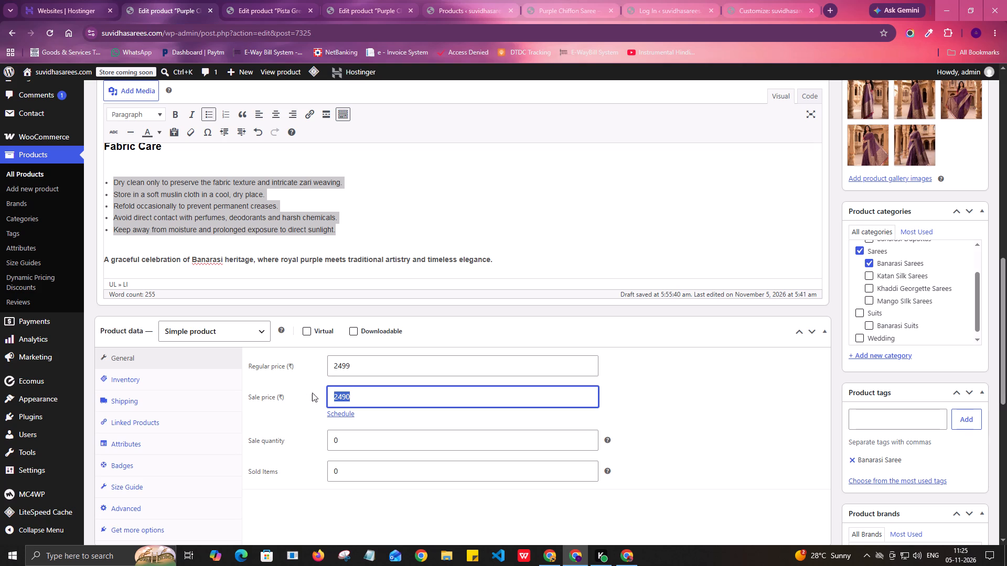
{"action": "left_click", "coordinate": [361, 369]}
{"action": "left_click_drag", "start_coordinate": [360, 367], "coordinate": [316, 370]}
{"action": "type", "text": "2599"}
{"action": "left_click", "coordinate": [697, 373]}
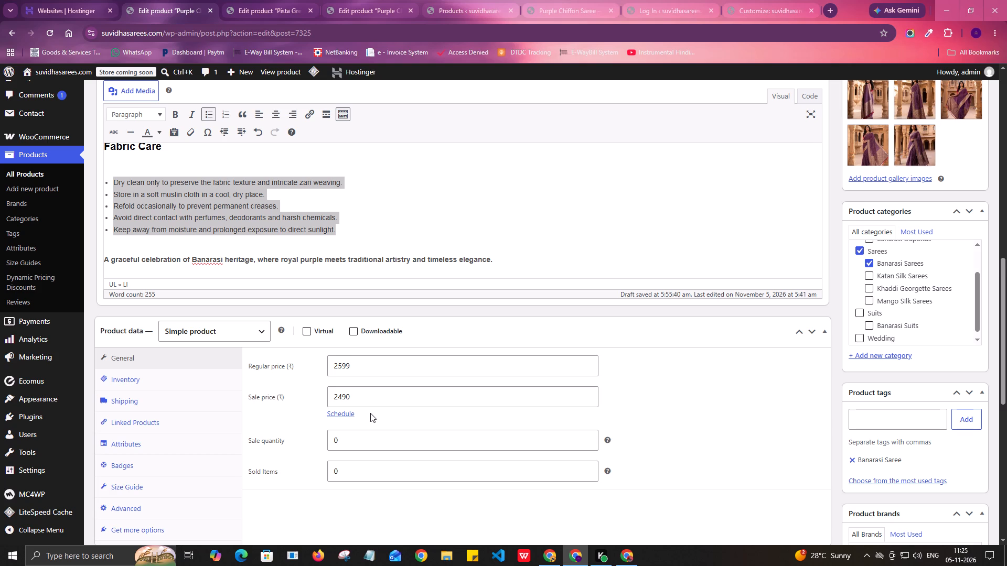
Change the SKU in the product's inventory data to SP002.
{"action": "scroll", "coordinate": [370, 413], "scroll_direction": "down", "scroll_amount": 2}
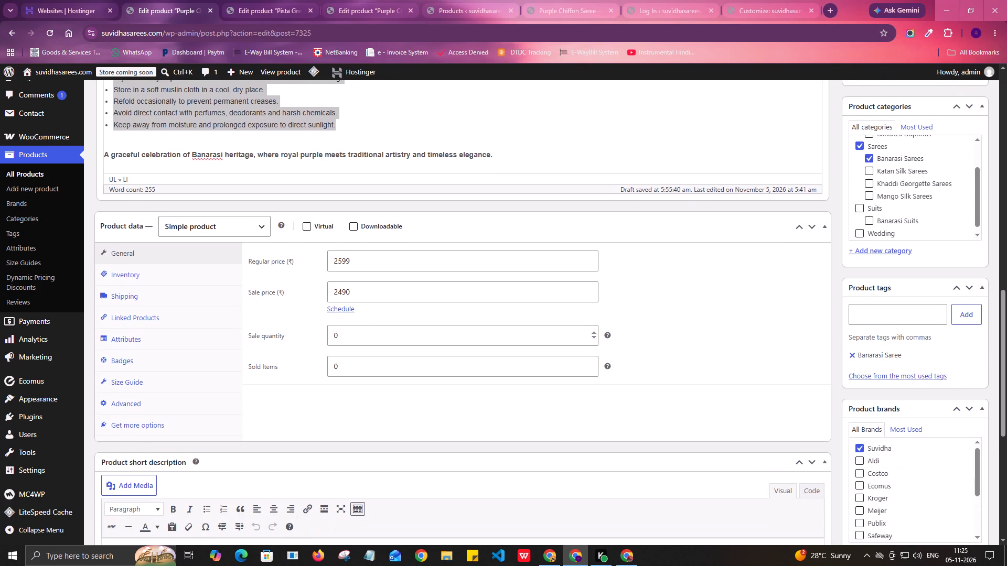
{"action": "left_click", "coordinate": [167, 271]}
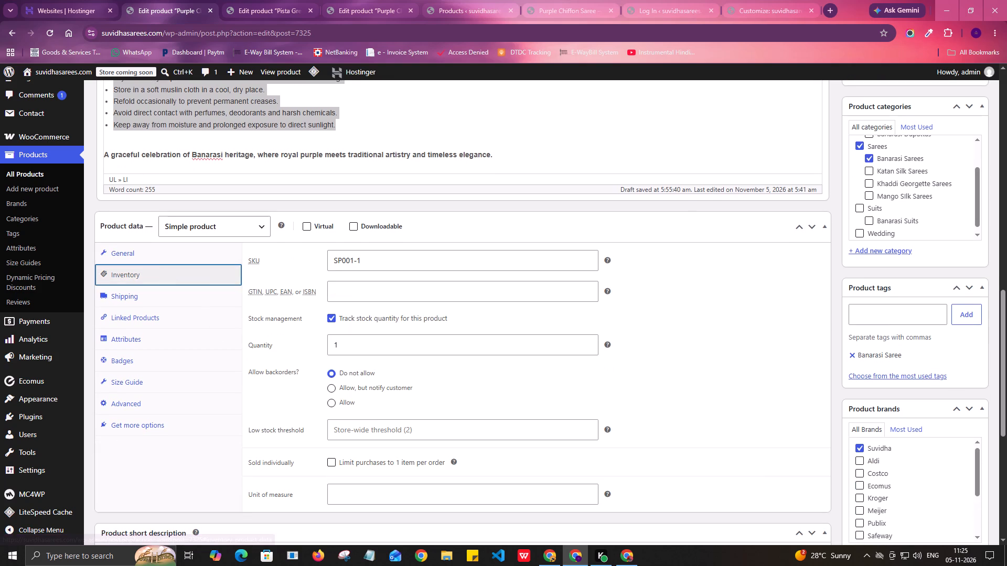
{"action": "left_click_drag", "start_coordinate": [350, 260], "coordinate": [412, 264]}
{"action": "key", "text": "2"}
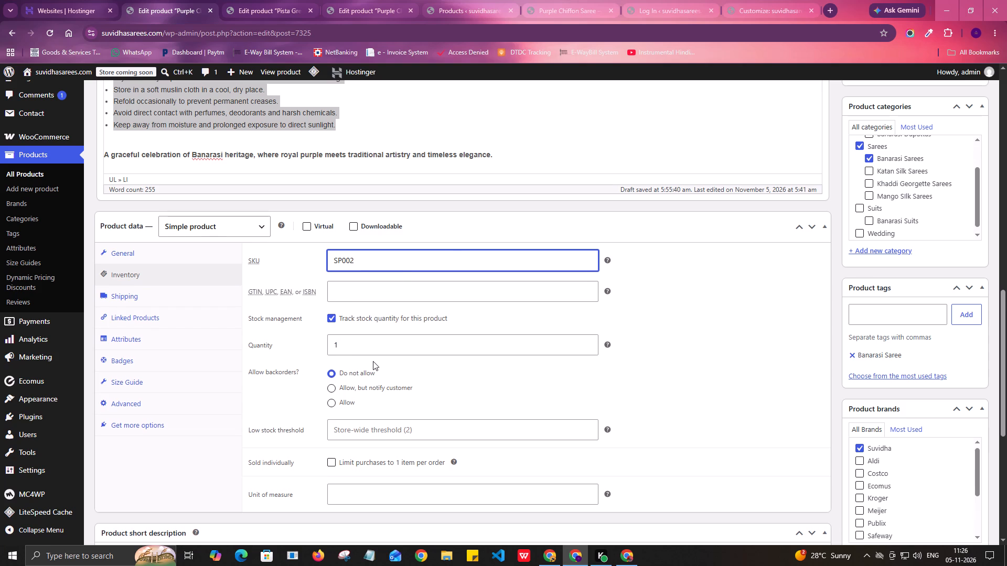
Go through the shipping and linked products data, and set the Fabric attribute's value to Silk.
{"action": "scroll", "coordinate": [373, 361], "scroll_direction": "down", "scroll_amount": 1}
{"action": "left_click", "coordinate": [134, 241]}
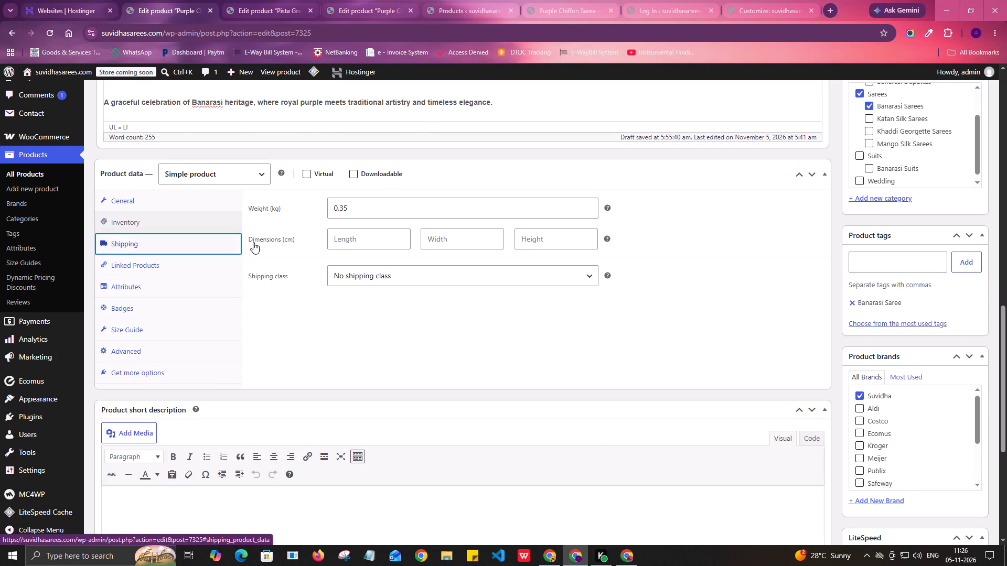
{"action": "left_click", "coordinate": [145, 266]}
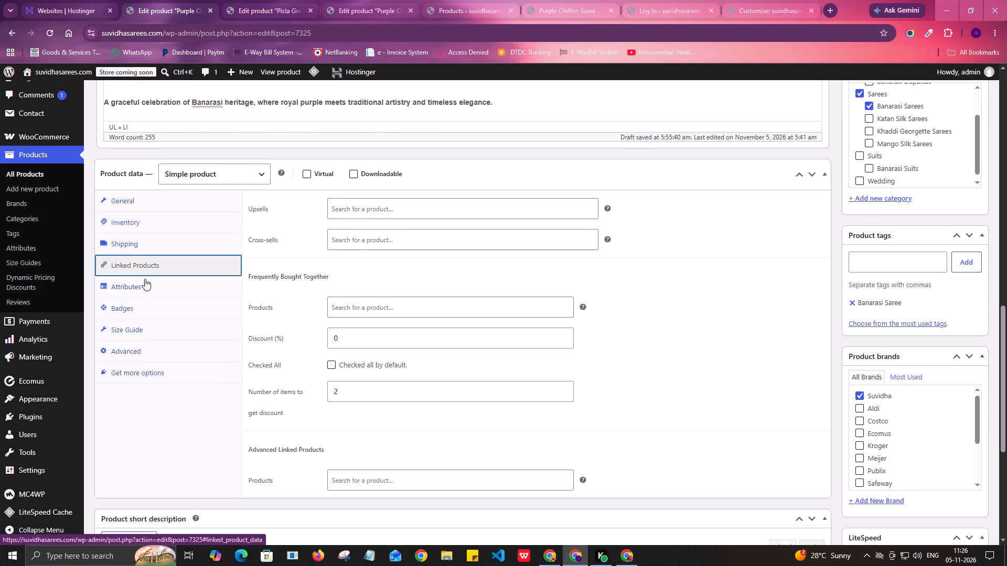
{"action": "left_click", "coordinate": [144, 288]}
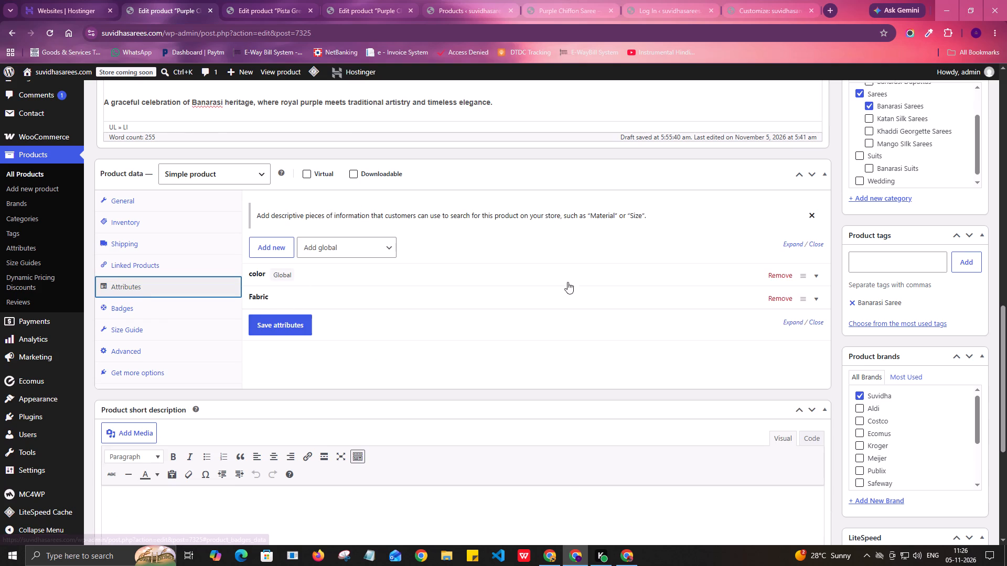
{"action": "left_click", "coordinate": [524, 294]}
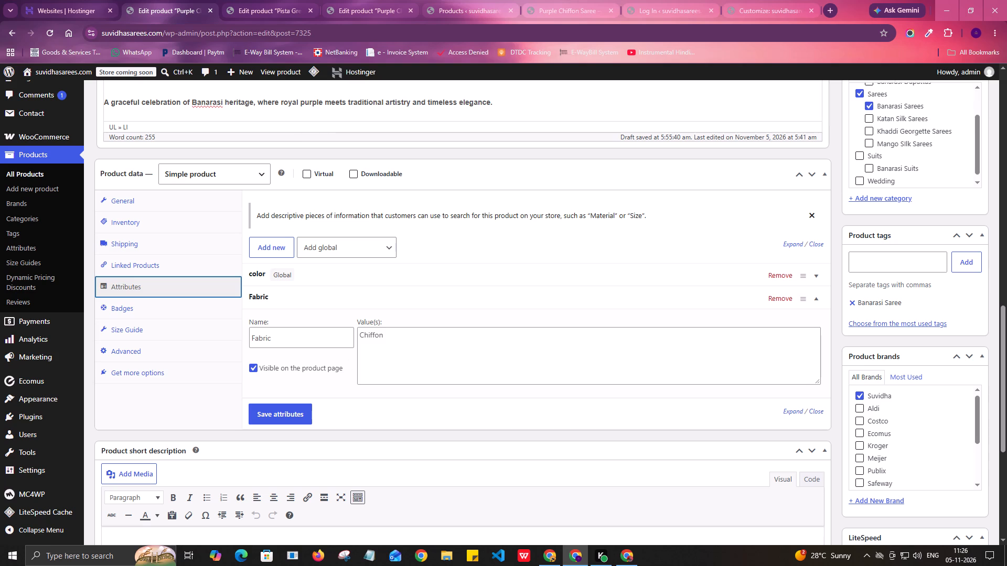
{"action": "left_click", "coordinate": [392, 337]}
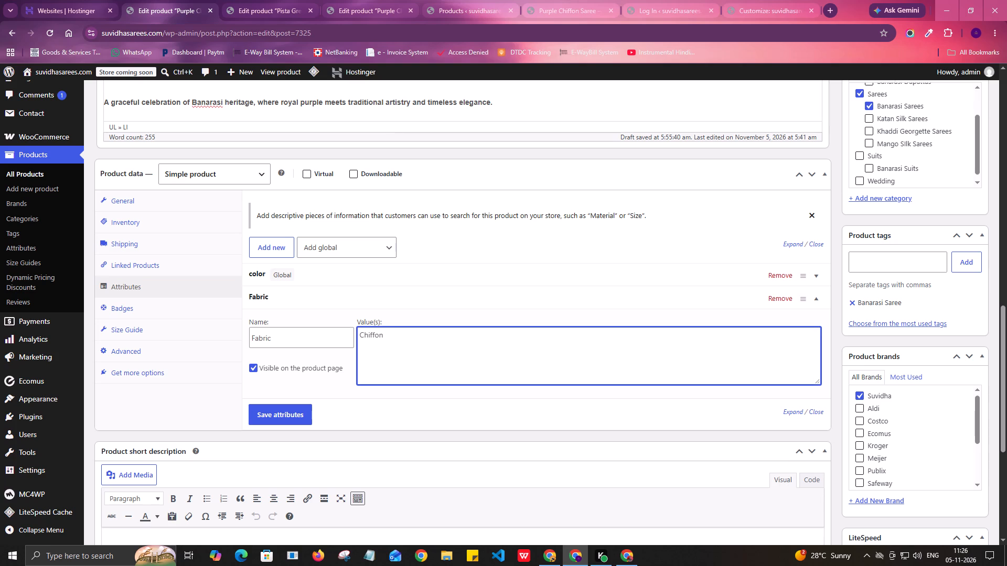
{"action": "key", "text": "ctrl+a"}
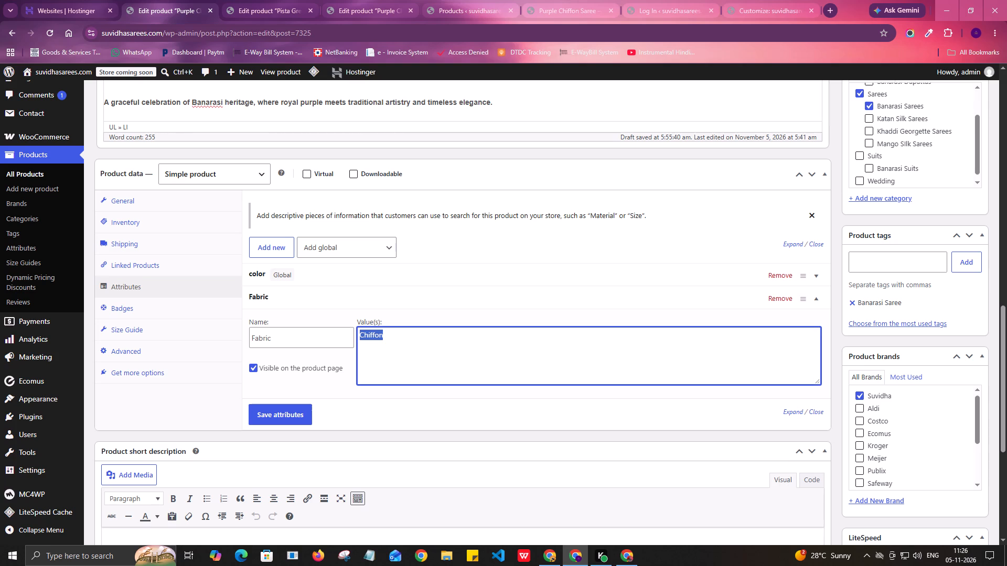
{"action": "type", "text": "Silk"}
{"action": "left_click", "coordinate": [405, 395]}
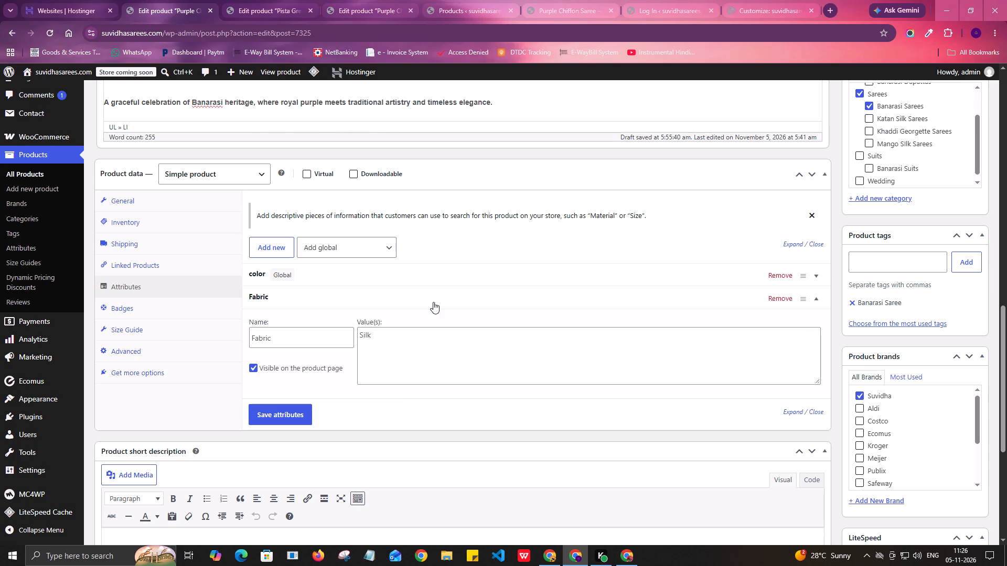
Review the product description's details and the product images, and return to the attributes.
{"action": "scroll", "coordinate": [379, 376], "scroll_direction": "down", "scroll_amount": 5}
{"action": "scroll", "coordinate": [372, 322], "scroll_direction": "up", "scroll_amount": 8}
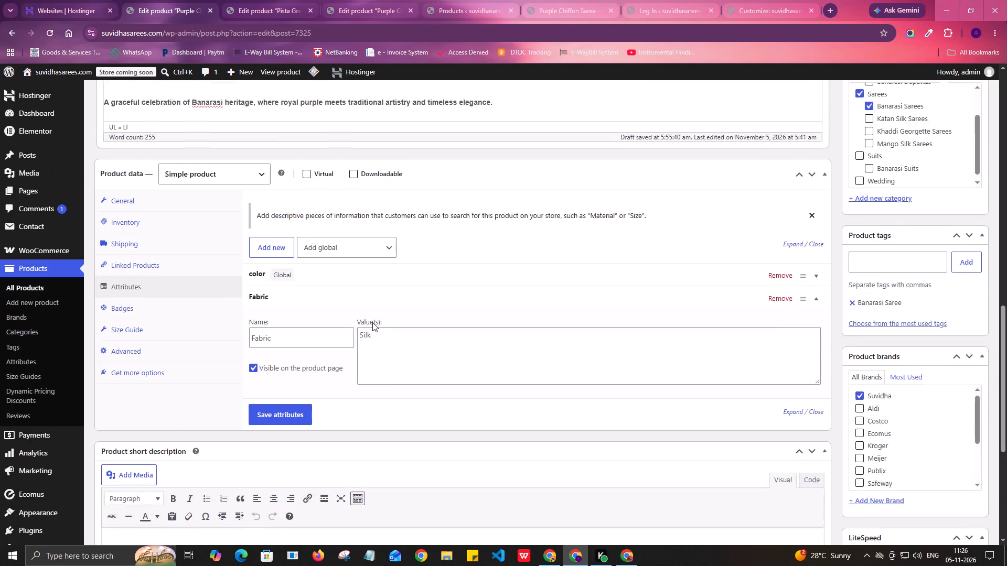
{"action": "scroll", "coordinate": [372, 322], "scroll_direction": "up", "scroll_amount": 2}
{"action": "scroll", "coordinate": [359, 243], "scroll_direction": "up", "scroll_amount": 4}
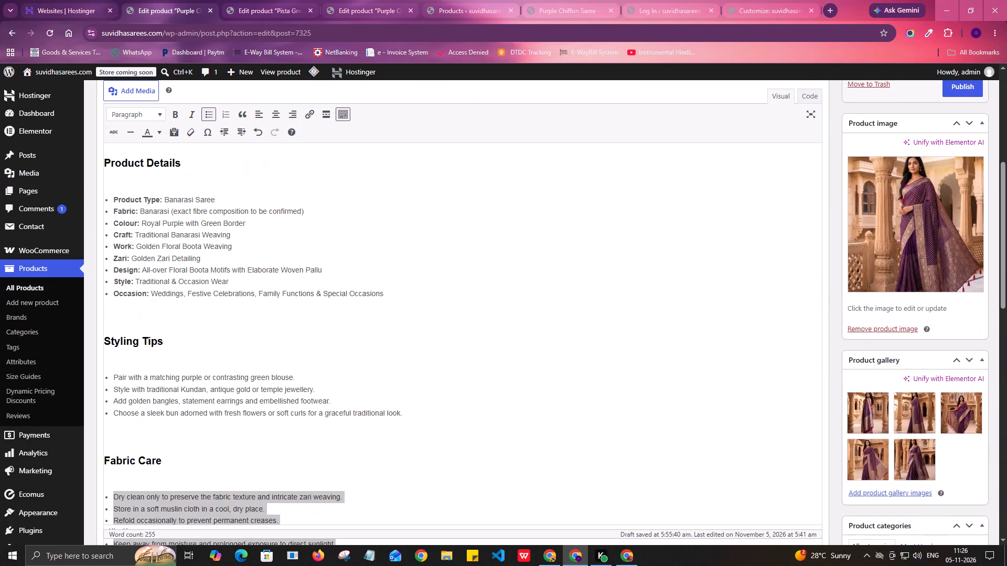
{"action": "scroll", "coordinate": [359, 243], "scroll_direction": "up", "scroll_amount": 1}
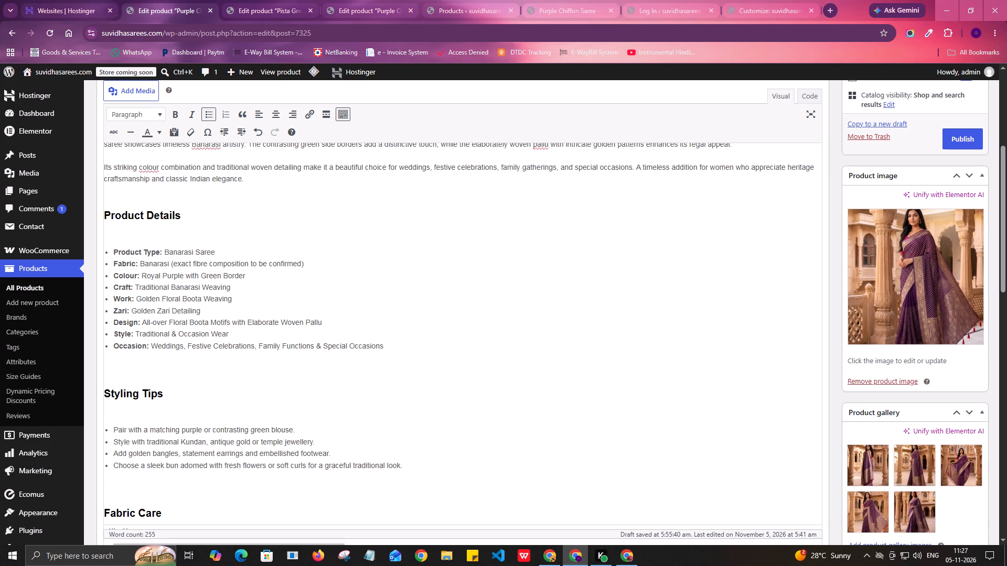
{"action": "scroll", "coordinate": [356, 291], "scroll_direction": "down", "scroll_amount": 11}
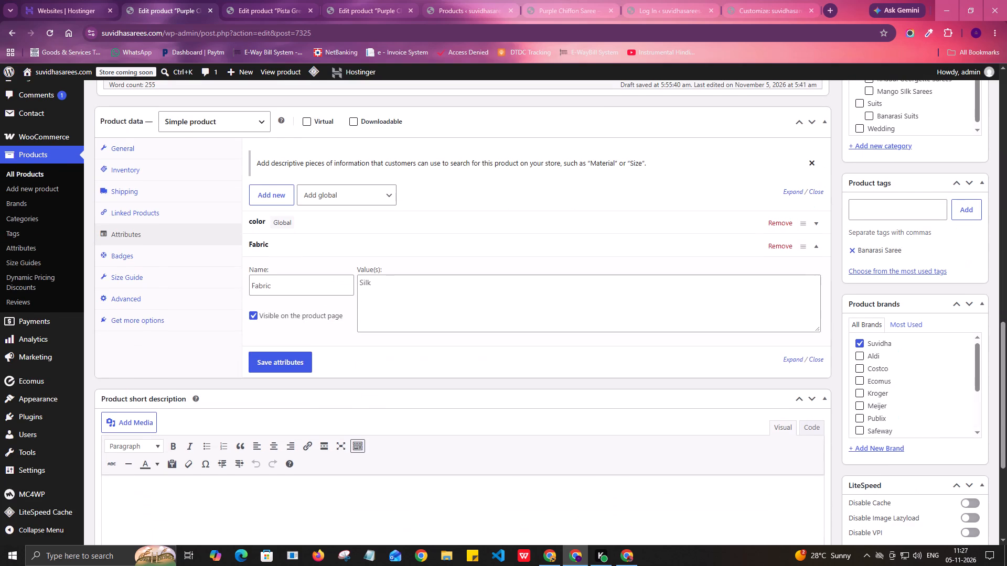
Save the product's attributes with the edited Fabric value.
{"action": "left_click", "coordinate": [278, 361]}
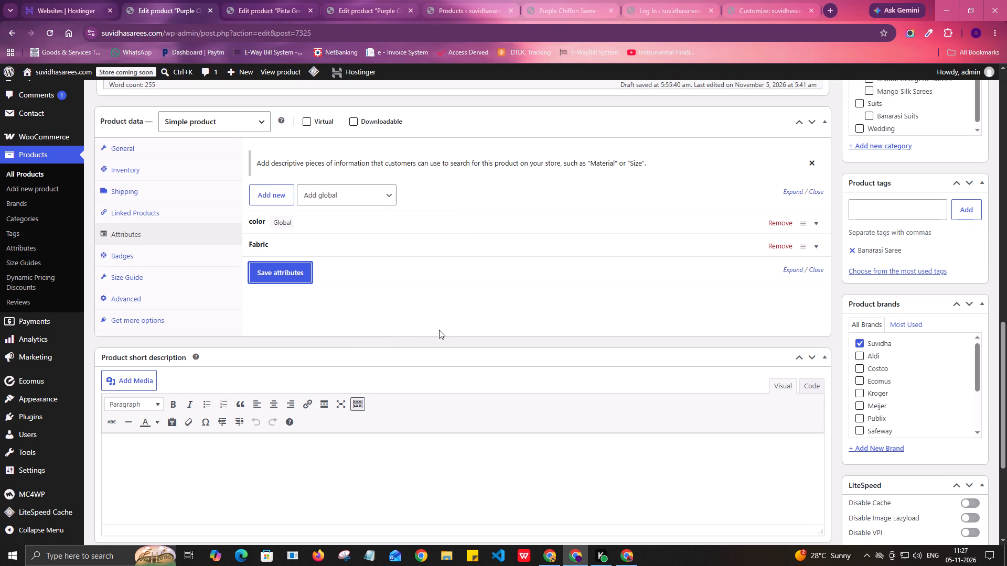
Add and save a product attribute named Work with the value Golden Floral Boota Weaving, copied from the description's product details.
{"action": "left_click", "coordinate": [275, 199]}
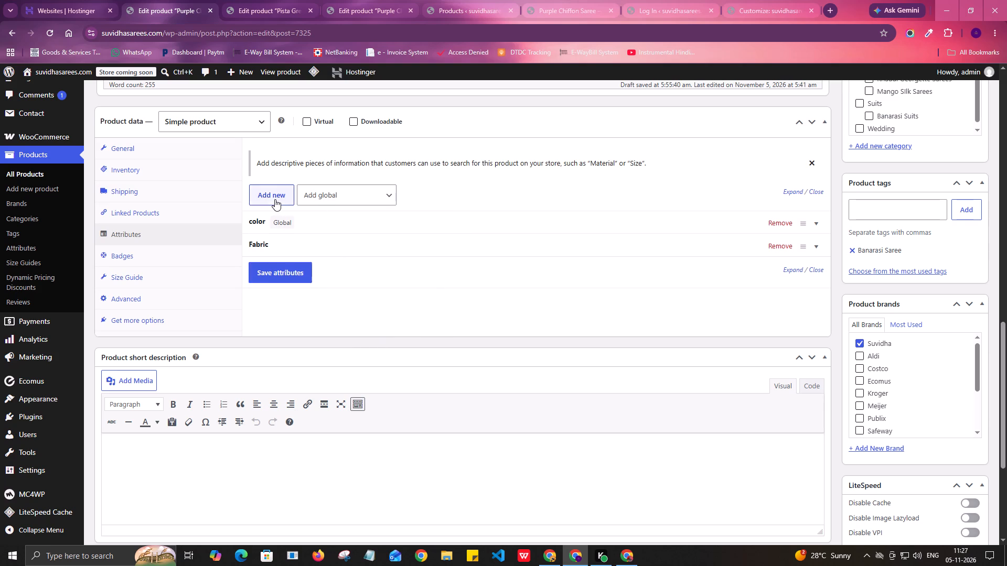
{"action": "left_click", "coordinate": [278, 312]}
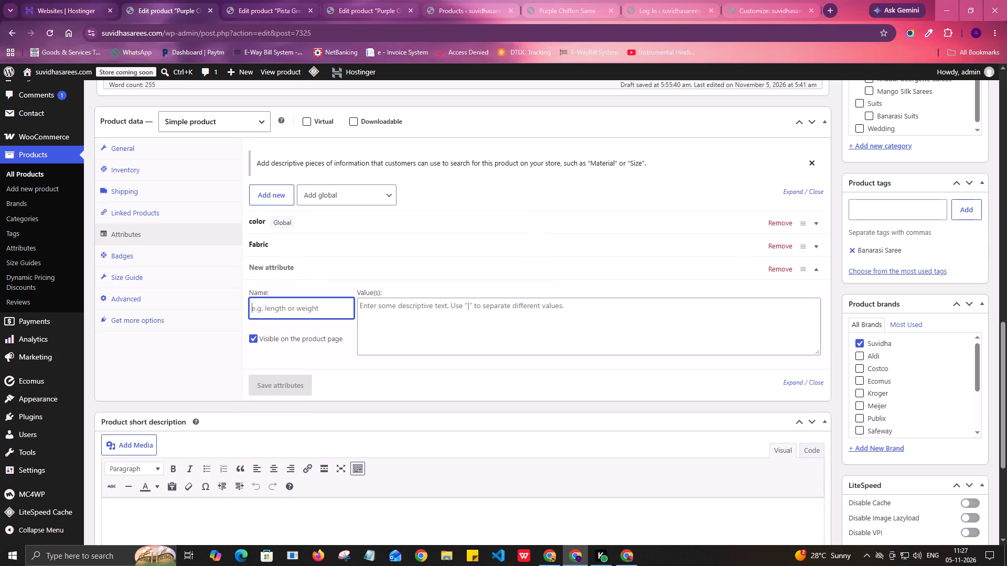
{"action": "type", "text": "Work"}
{"action": "left_click", "coordinate": [390, 321]}
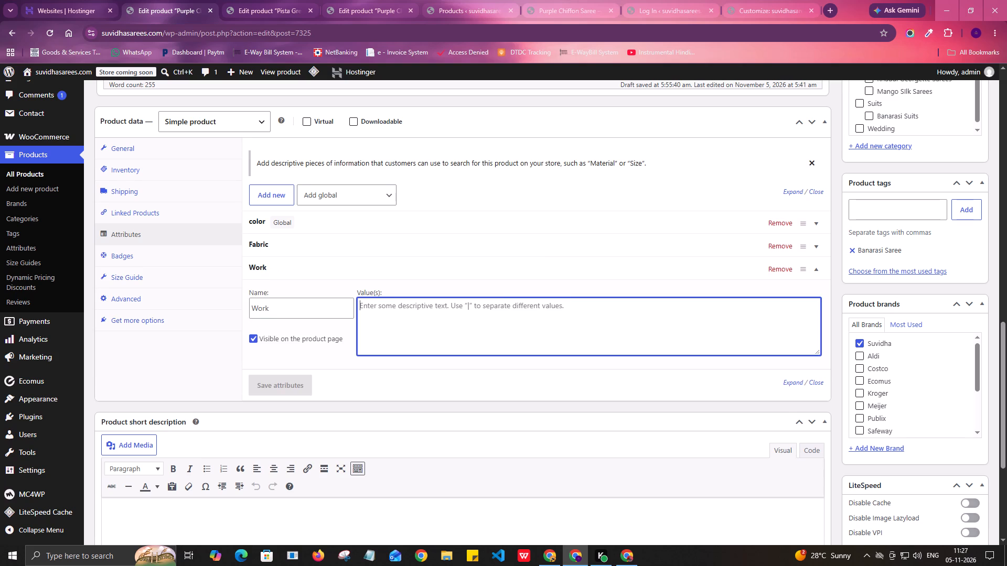
{"action": "scroll", "coordinate": [392, 308], "scroll_direction": "up", "scroll_amount": 8}
{"action": "scroll", "coordinate": [259, 288], "scroll_direction": "up", "scroll_amount": 2}
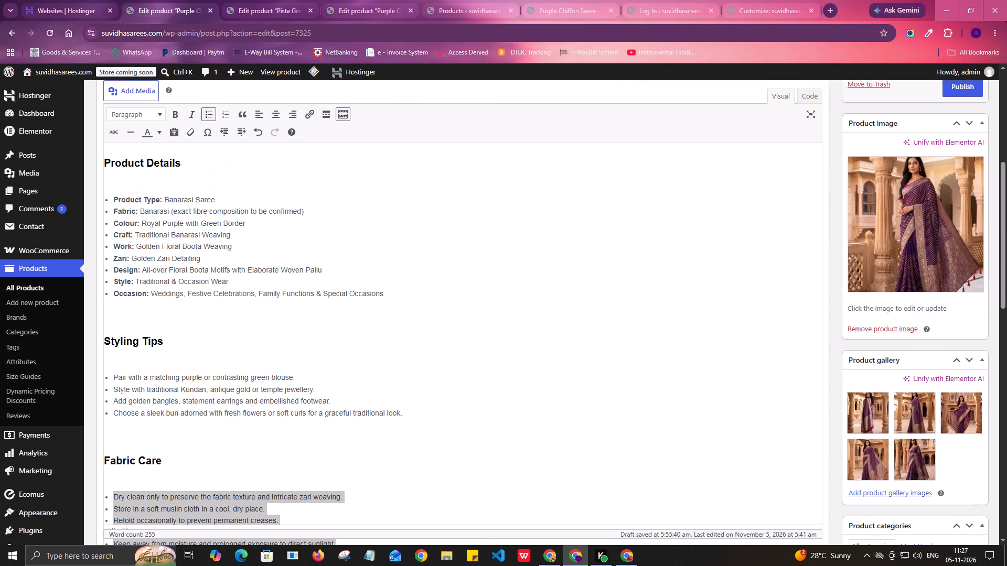
{"action": "left_click_drag", "start_coordinate": [137, 246], "coordinate": [233, 246]}
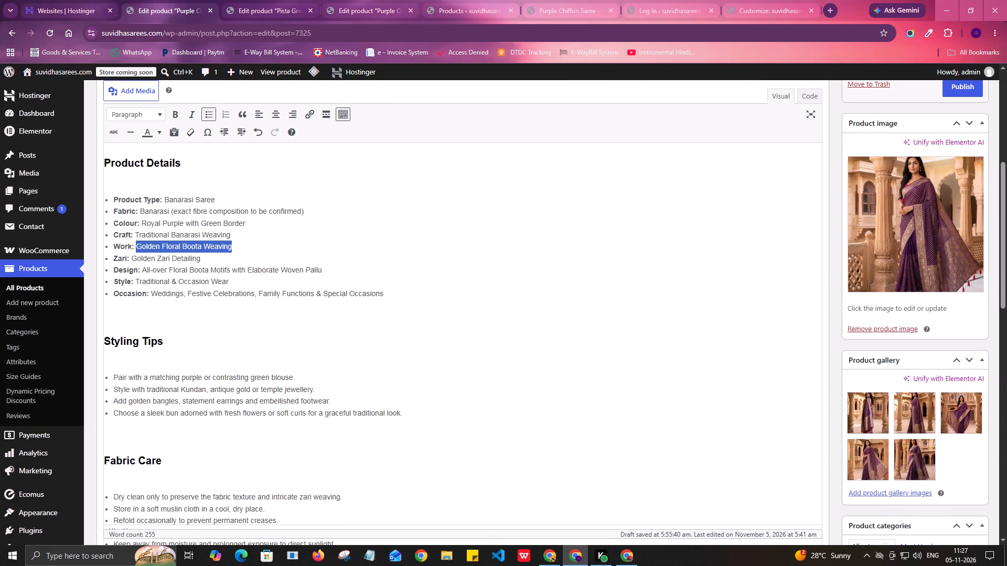
{"action": "left_click_drag", "start_coordinate": [233, 246], "coordinate": [244, 246]}
{"action": "key", "text": "ctrl+c"}
{"action": "scroll", "coordinate": [312, 290], "scroll_direction": "down", "scroll_amount": 6}
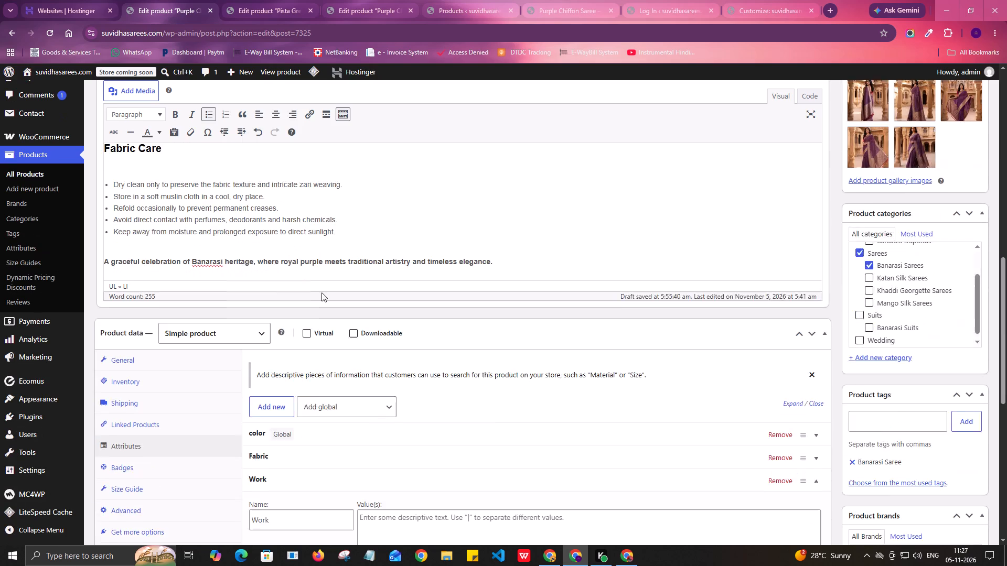
{"action": "scroll", "coordinate": [391, 303], "scroll_direction": "down", "scroll_amount": 5}
{"action": "left_click", "coordinate": [408, 270]}
{"action": "key", "text": "ctrl+v"}
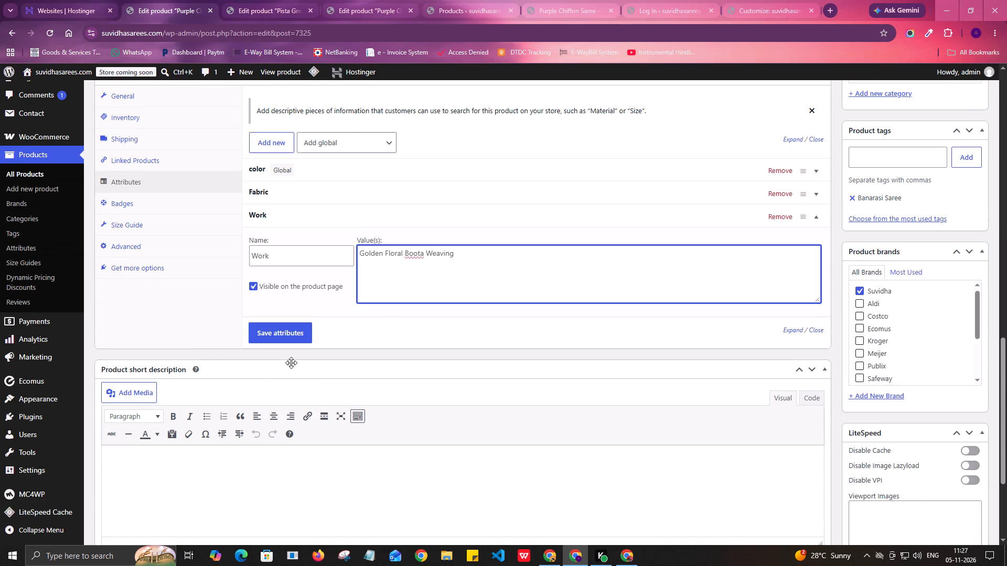
{"action": "left_click", "coordinate": [293, 329]}
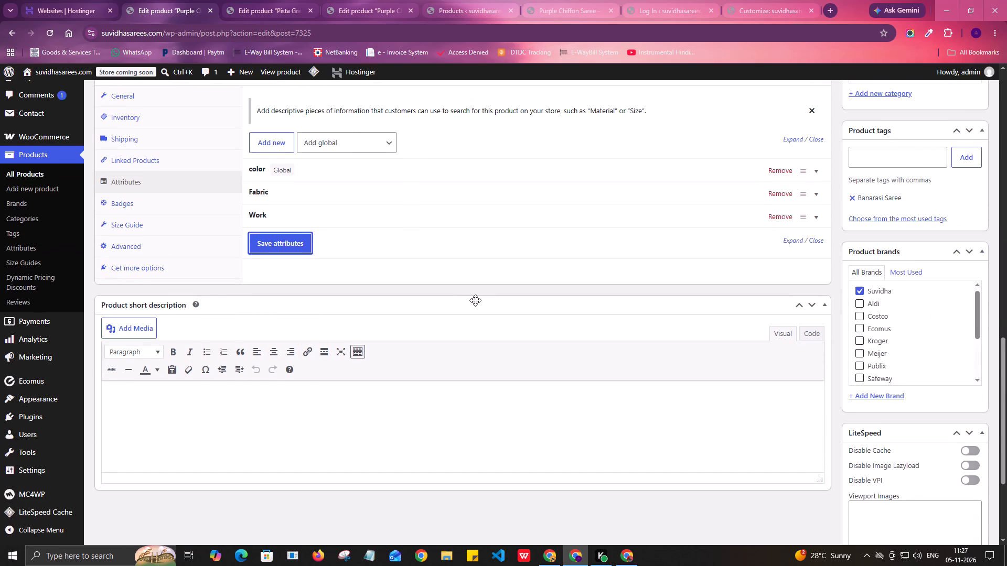
Look through the advanced, size guide, badges and recommended extensions product data, and the settings below them.
{"action": "scroll", "coordinate": [476, 300], "scroll_direction": "up", "scroll_amount": 1}
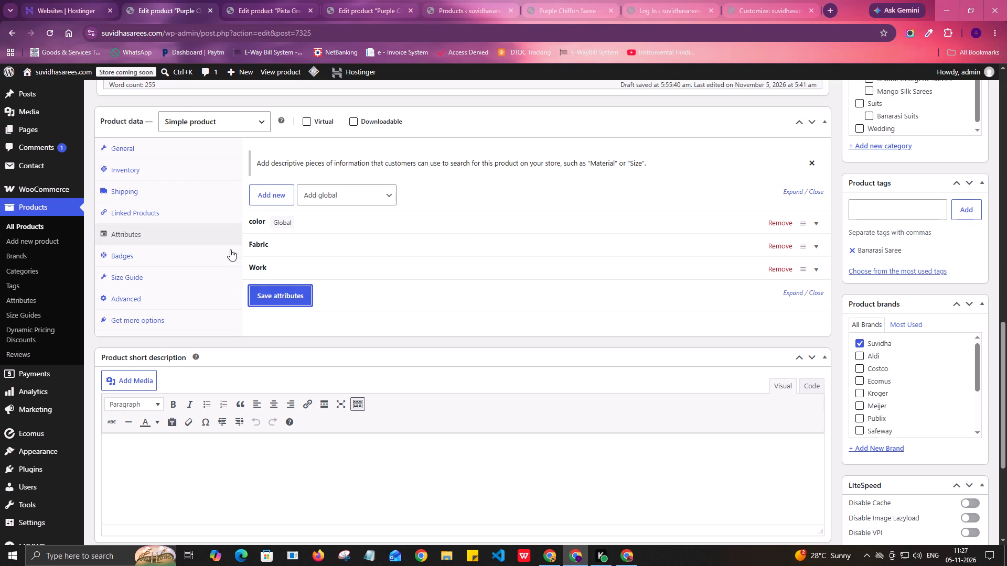
{"action": "left_click", "coordinate": [136, 298]}
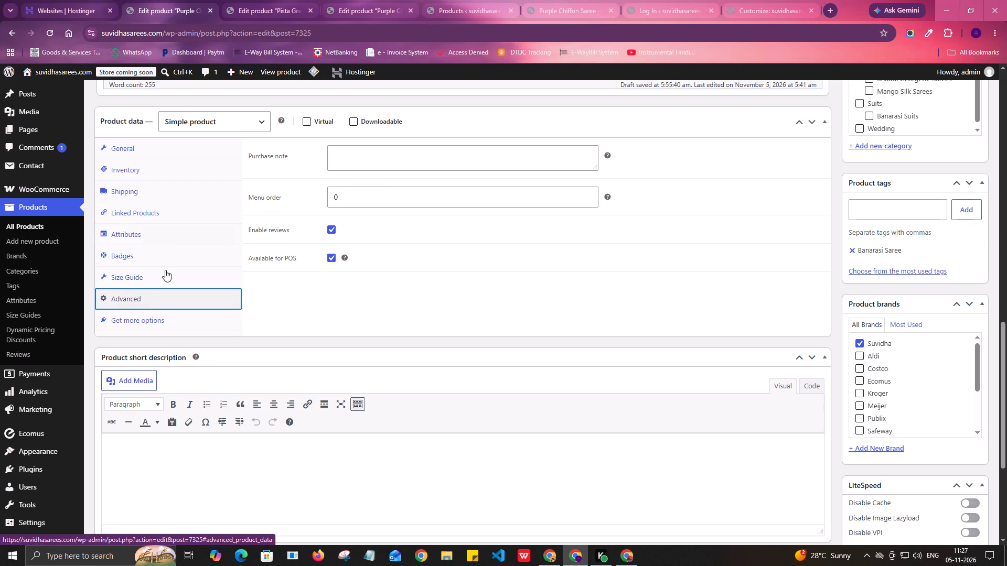
{"action": "left_click", "coordinate": [123, 270]}
{"action": "left_click", "coordinate": [126, 256]}
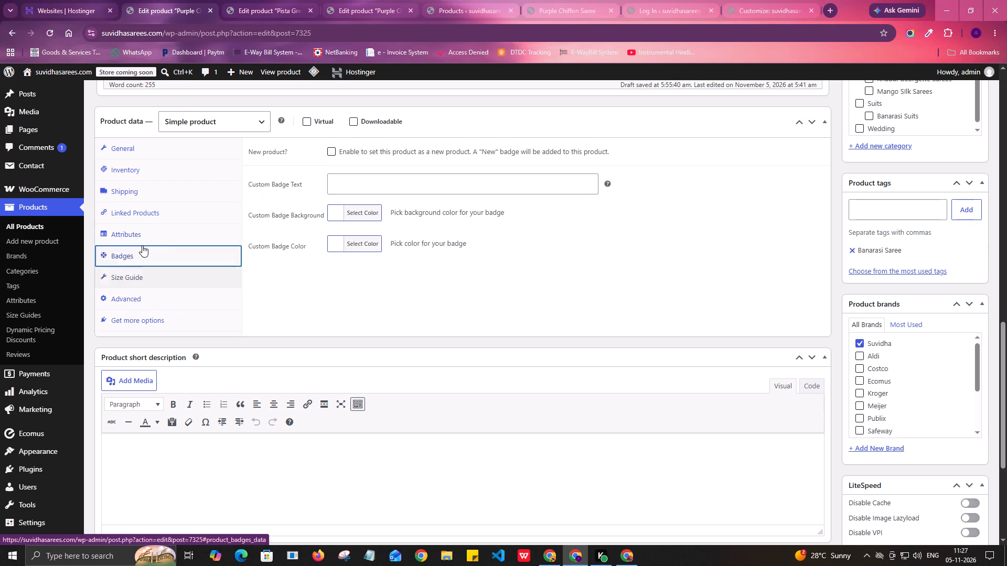
{"action": "left_click", "coordinate": [137, 318]}
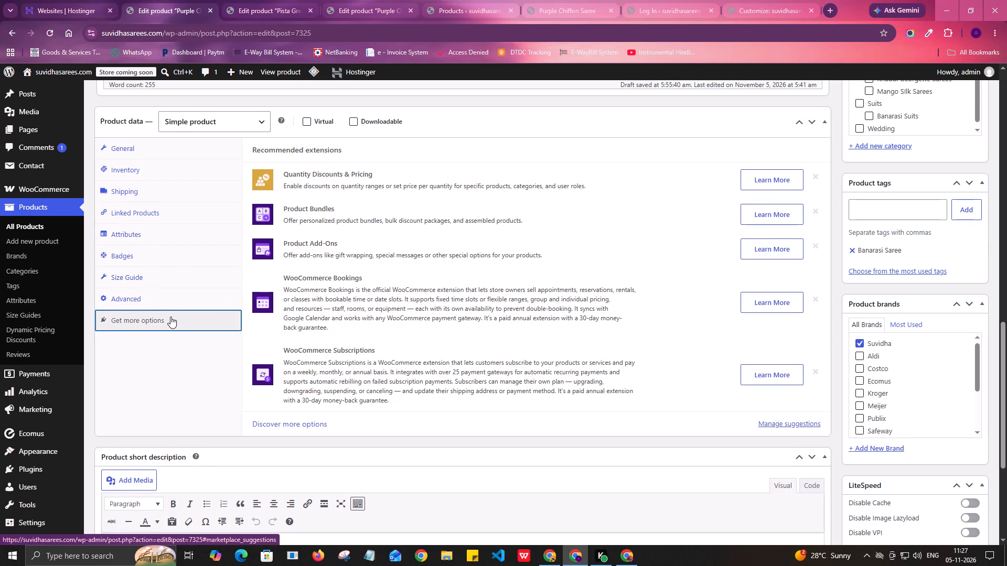
{"action": "scroll", "coordinate": [170, 317], "scroll_direction": "down", "scroll_amount": 3}
{"action": "scroll", "coordinate": [871, 348], "scroll_direction": "down", "scroll_amount": 1}
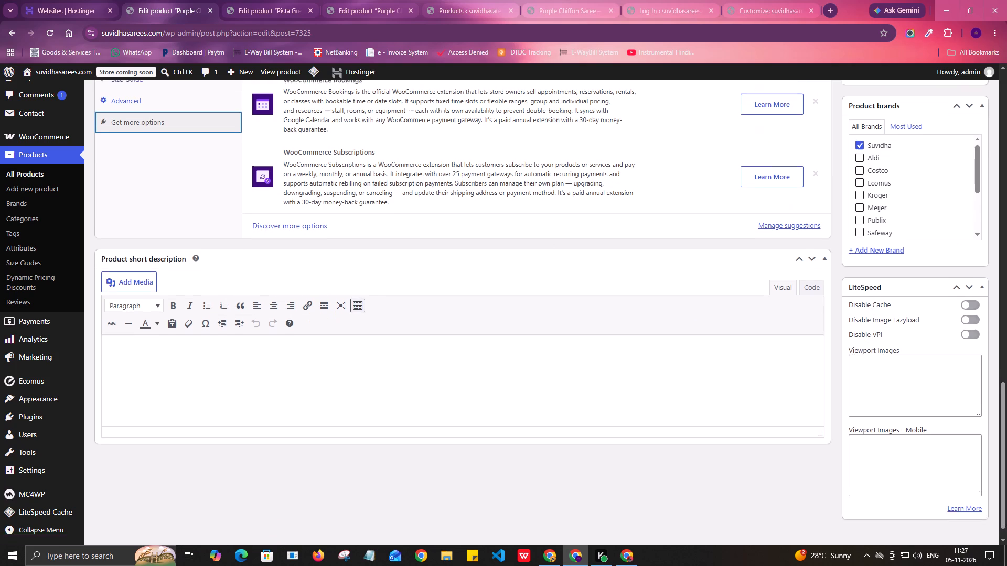
{"action": "scroll", "coordinate": [787, 349], "scroll_direction": "up", "scroll_amount": 1}
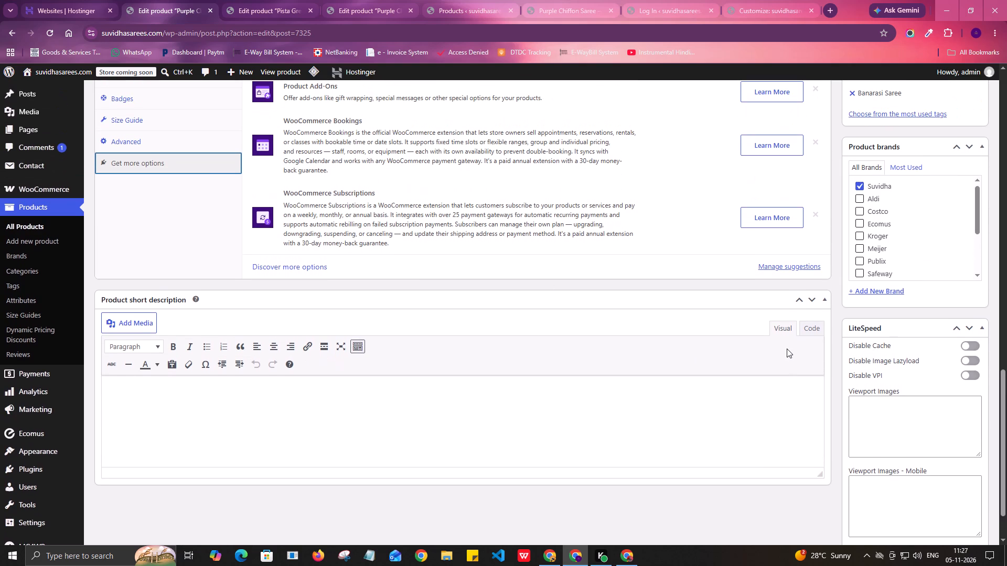
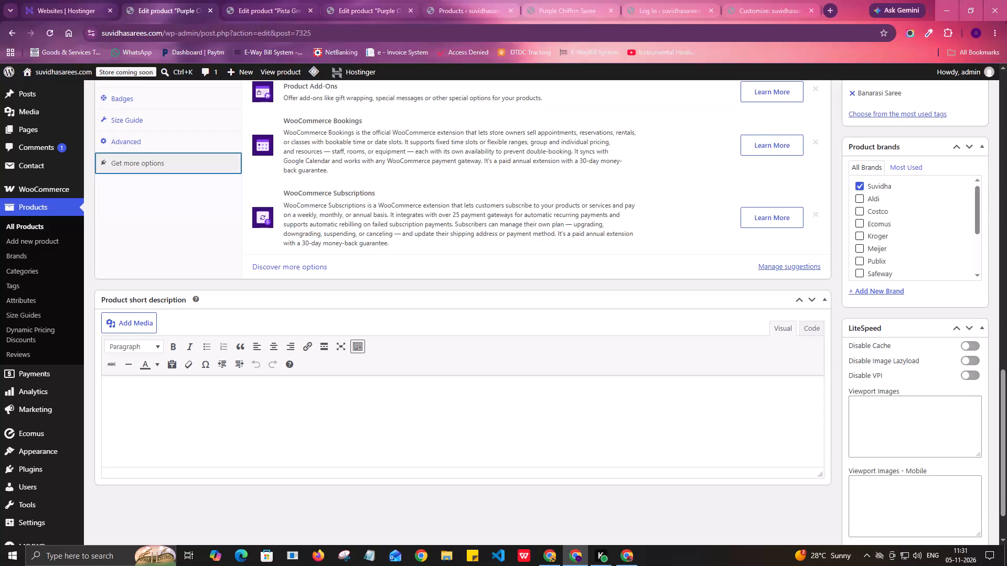
Remove all the existing images from the product gallery.
{"action": "scroll", "coordinate": [949, 425], "scroll_direction": "up", "scroll_amount": 6}
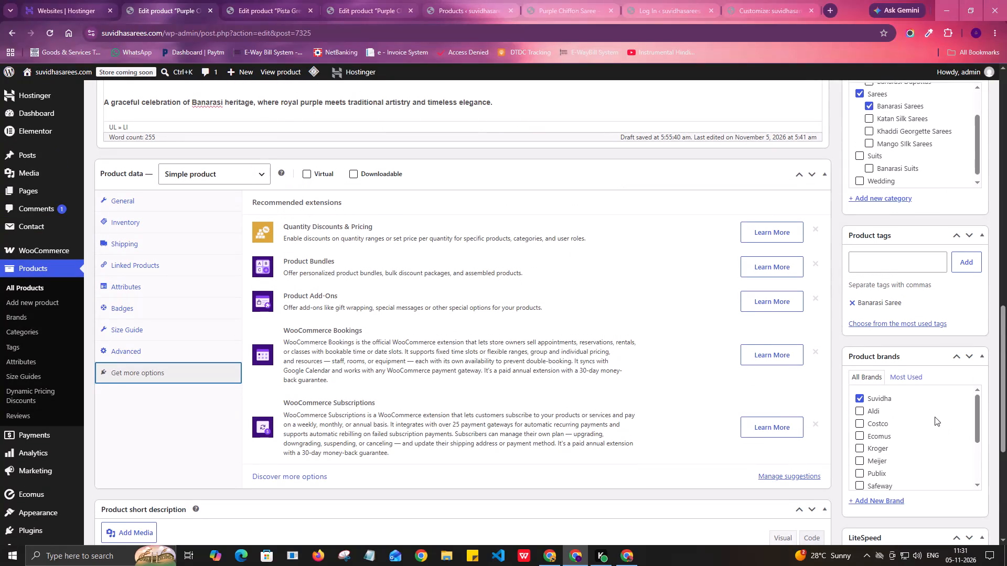
{"action": "scroll", "coordinate": [939, 346], "scroll_direction": "up", "scroll_amount": 1}
{"action": "scroll", "coordinate": [914, 252], "scroll_direction": "up", "scroll_amount": 1}
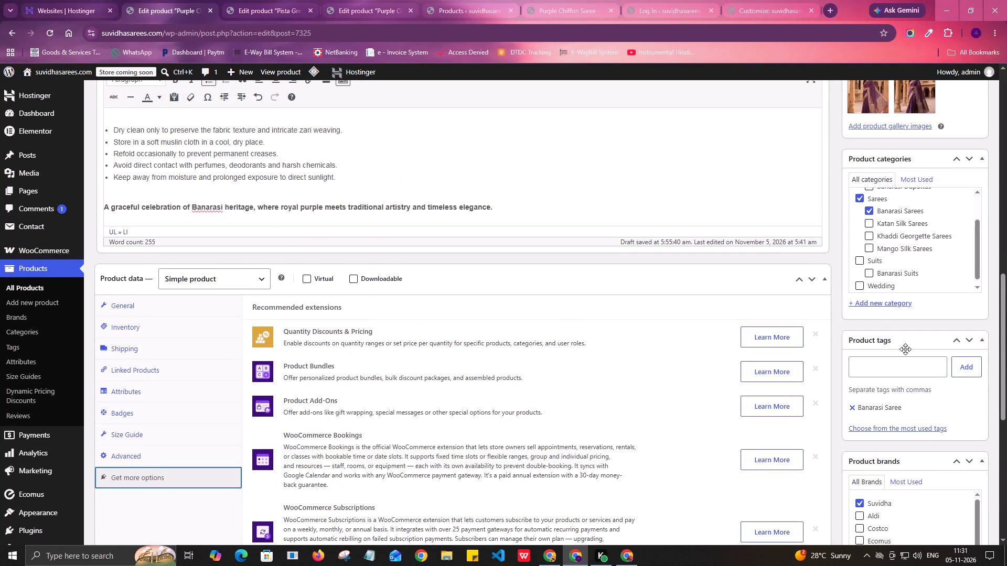
{"action": "scroll", "coordinate": [901, 338], "scroll_direction": "up", "scroll_amount": 6}
{"action": "scroll", "coordinate": [894, 389], "scroll_direction": "up", "scroll_amount": 6}
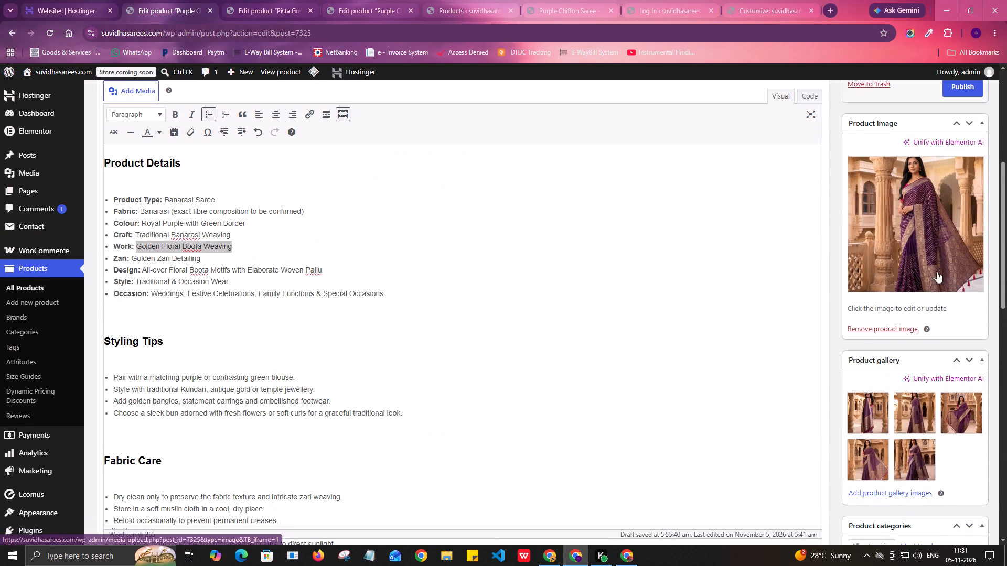
{"action": "triple_click", "coordinate": [886, 396]}
{"action": "left_click", "coordinate": [886, 396]}
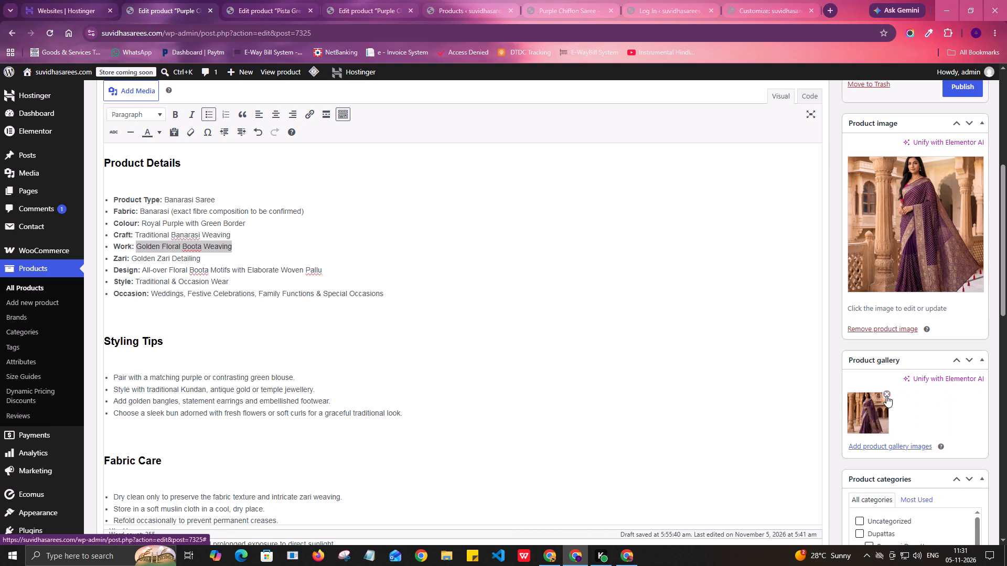
{"action": "left_click", "coordinate": [886, 396]}
Upload the five magnific saree images from the Suvidha Product folder's Product 2 subfolder to the media library for the product image.
{"action": "left_click", "coordinate": [948, 186]}
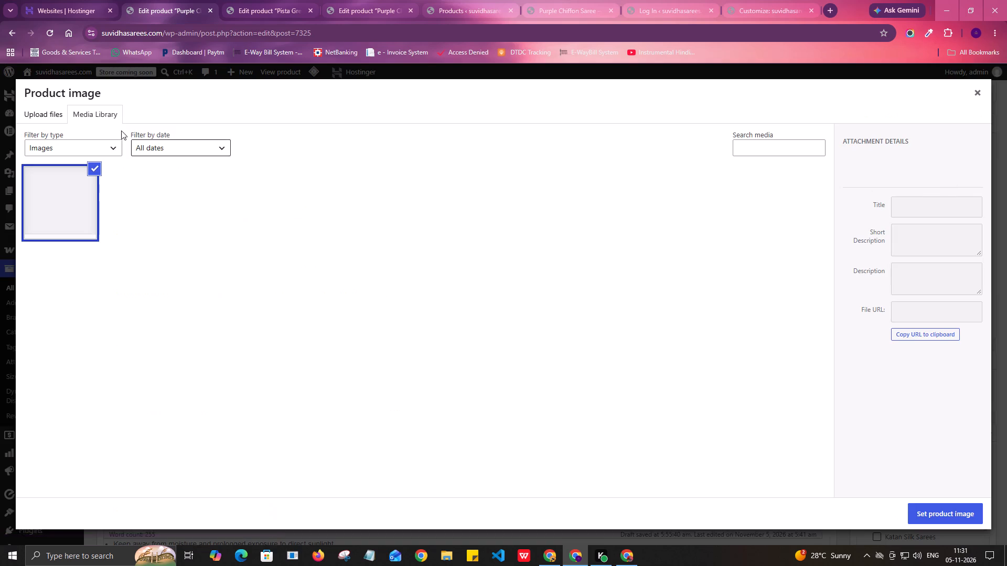
{"action": "left_click", "coordinate": [48, 115]}
{"action": "left_click", "coordinate": [508, 285]}
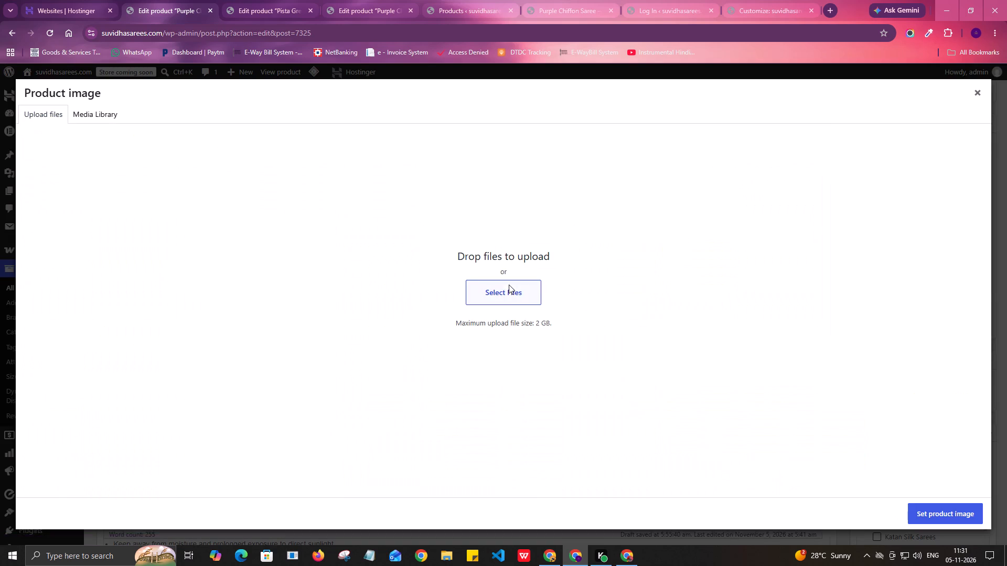
{"action": "left_click", "coordinate": [91, 69]}
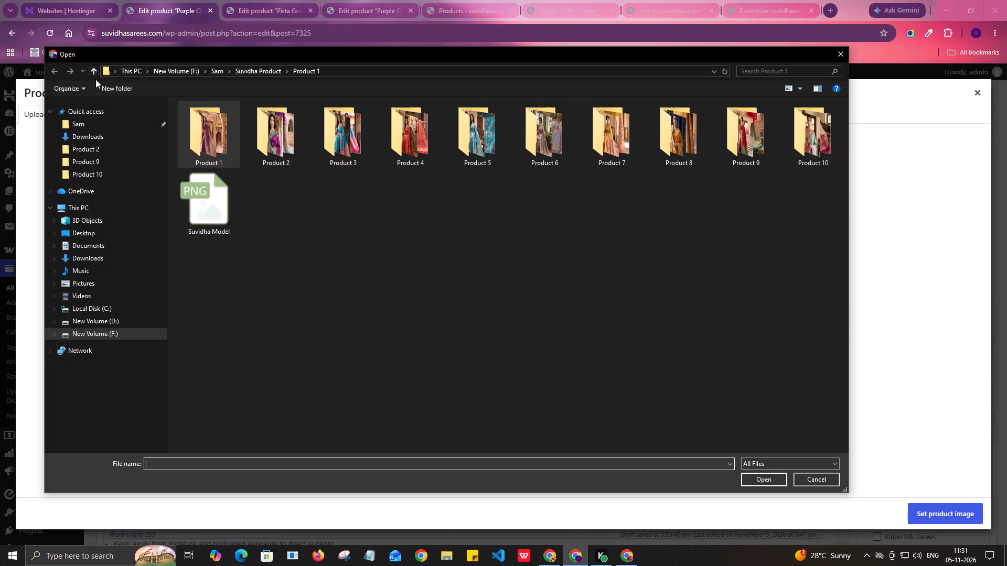
{"action": "double_click", "coordinate": [270, 155]}
{"action": "left_click", "coordinate": [196, 148]}
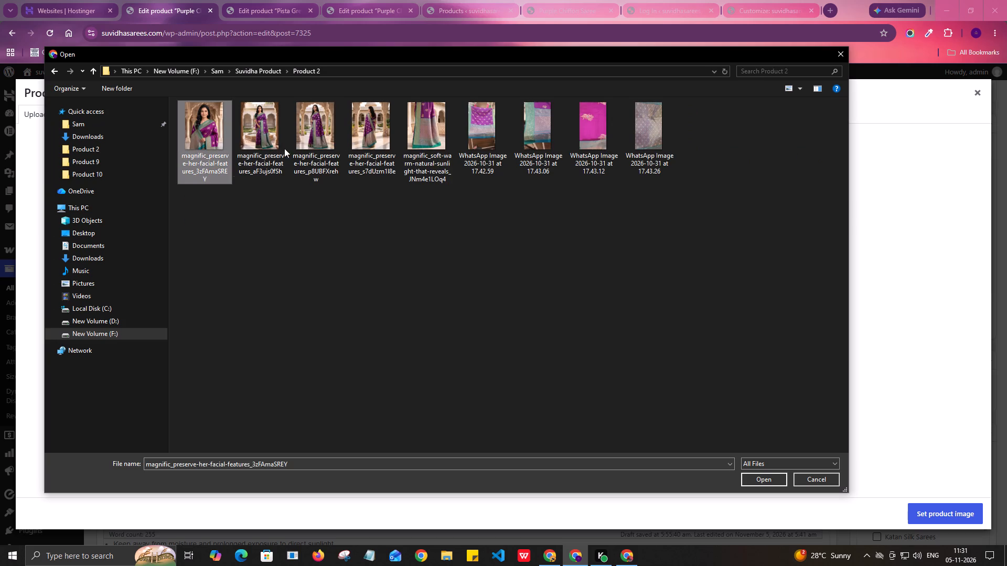
{"action": "left_click", "coordinate": [421, 135], "text": "shift"}
{"action": "key", "text": "Return"}
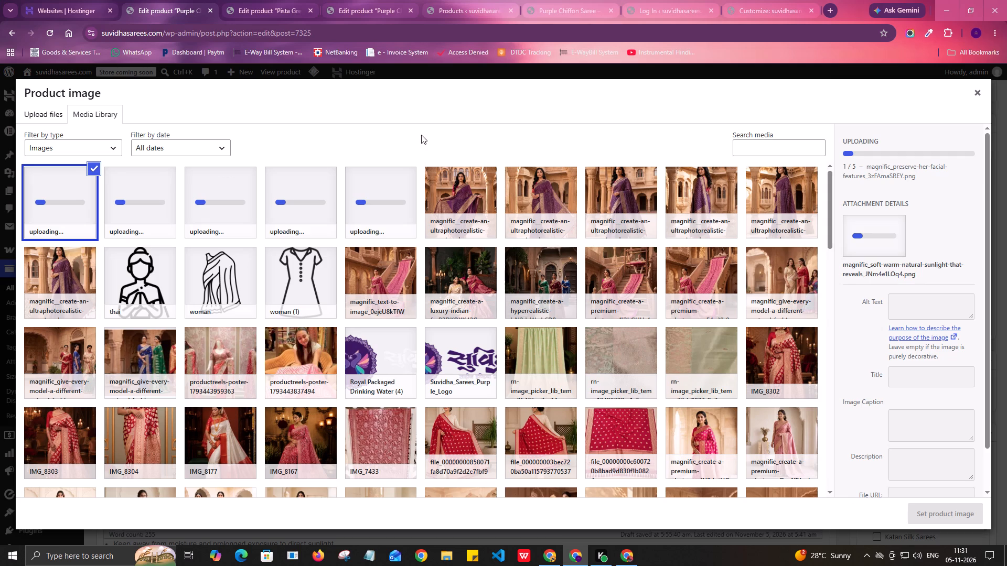
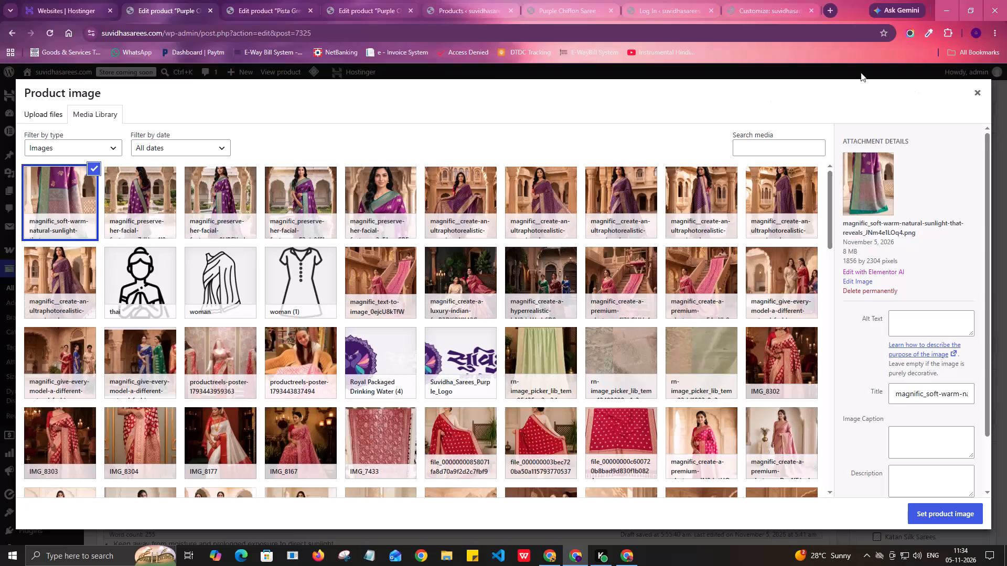
Set the full-length front view of the purple saree model before the fountain as the product image.
{"action": "left_click", "coordinate": [301, 186]}
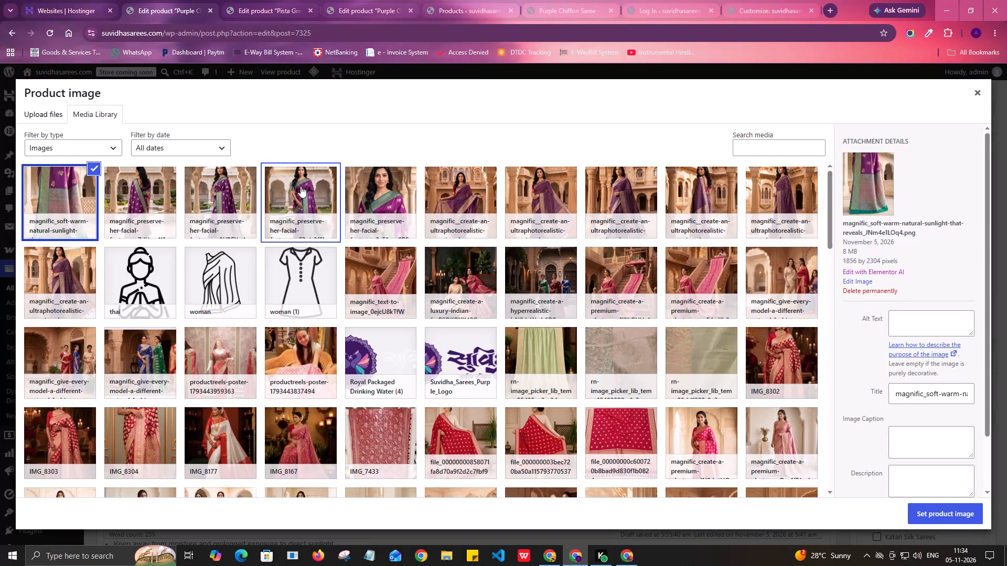
{"action": "left_click", "coordinate": [928, 513]}
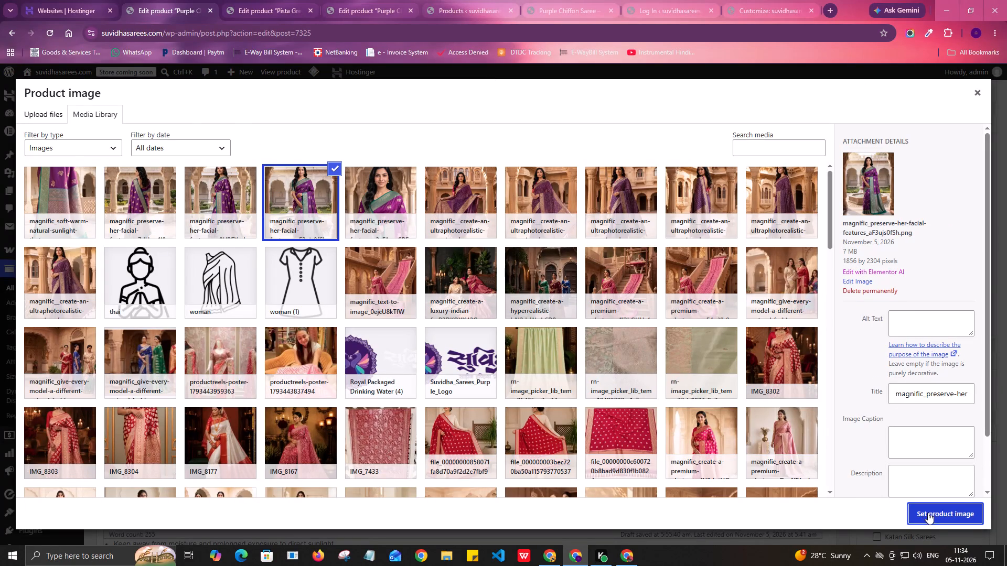
Add the purple saree's four other images to the product gallery and move the fabric close-up to the end.
{"action": "scroll", "coordinate": [891, 350], "scroll_direction": "down", "scroll_amount": 2}
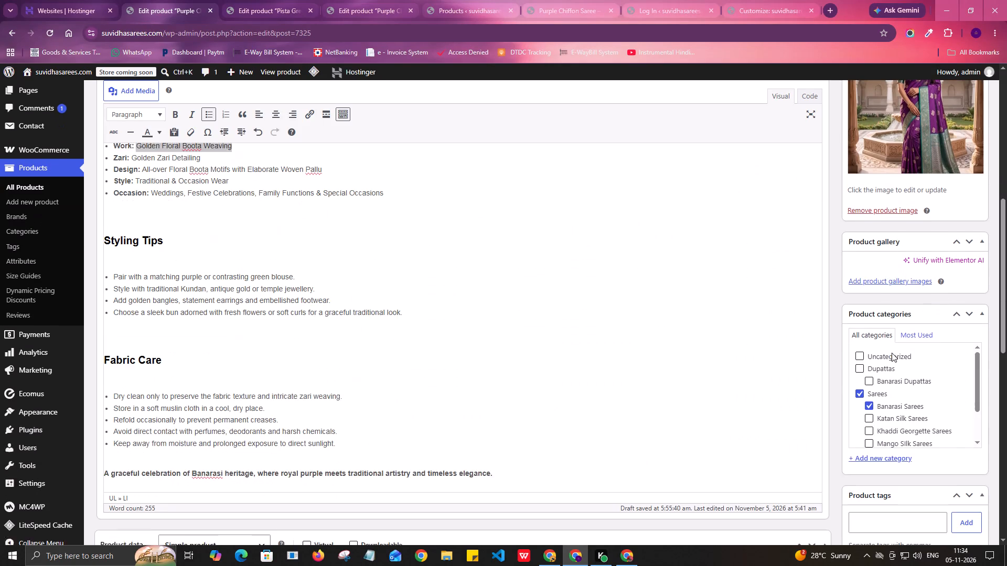
{"action": "left_click", "coordinate": [890, 278]}
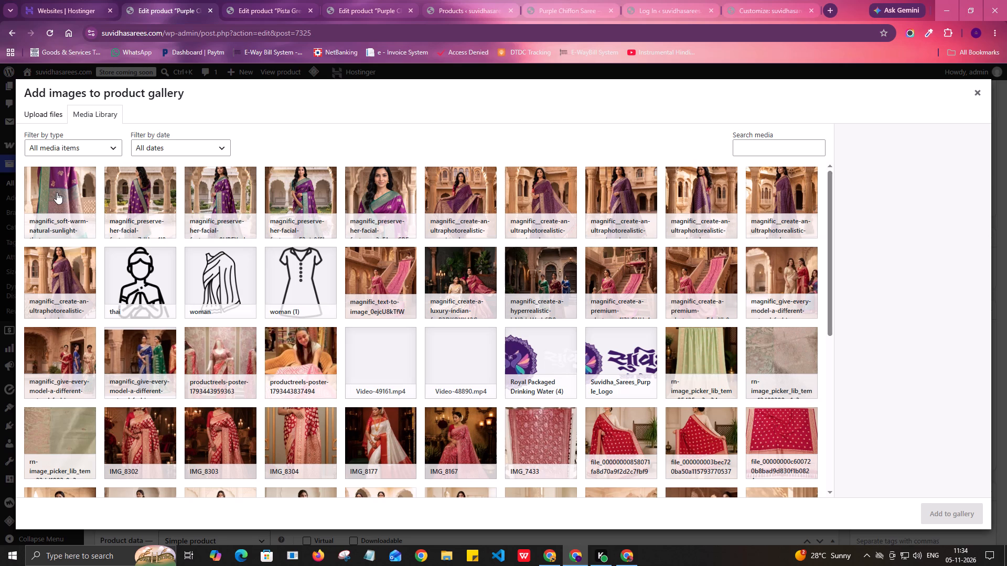
{"action": "left_click", "coordinate": [50, 191]}
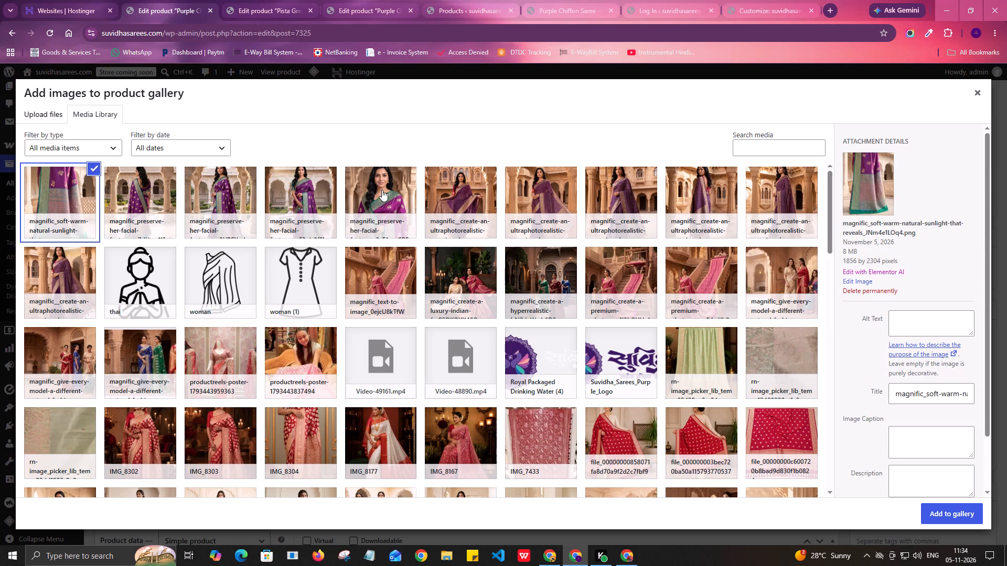
{"action": "left_click", "coordinate": [382, 190], "text": "shift"}
{"action": "left_click", "coordinate": [334, 170]}
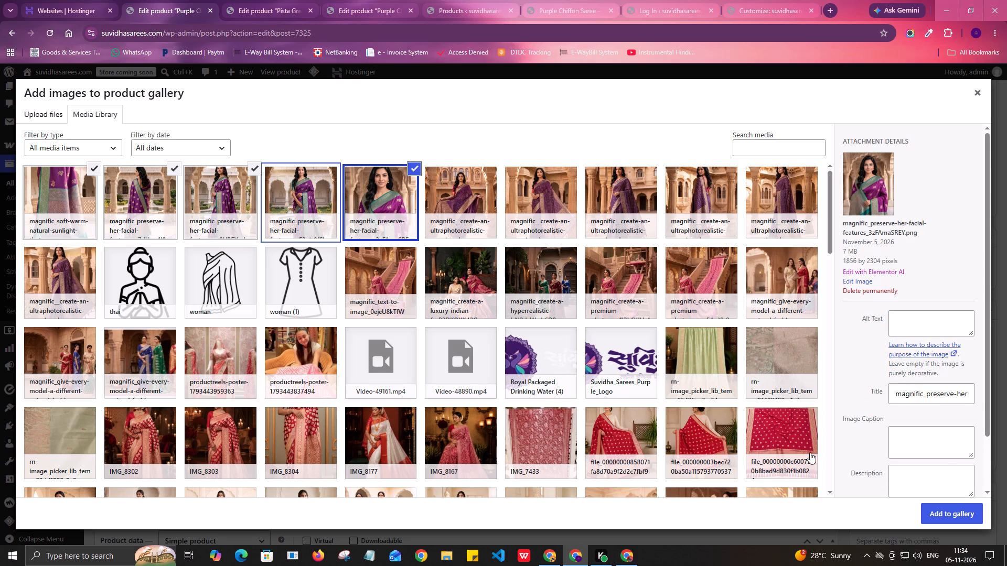
{"action": "left_click", "coordinate": [939, 515]}
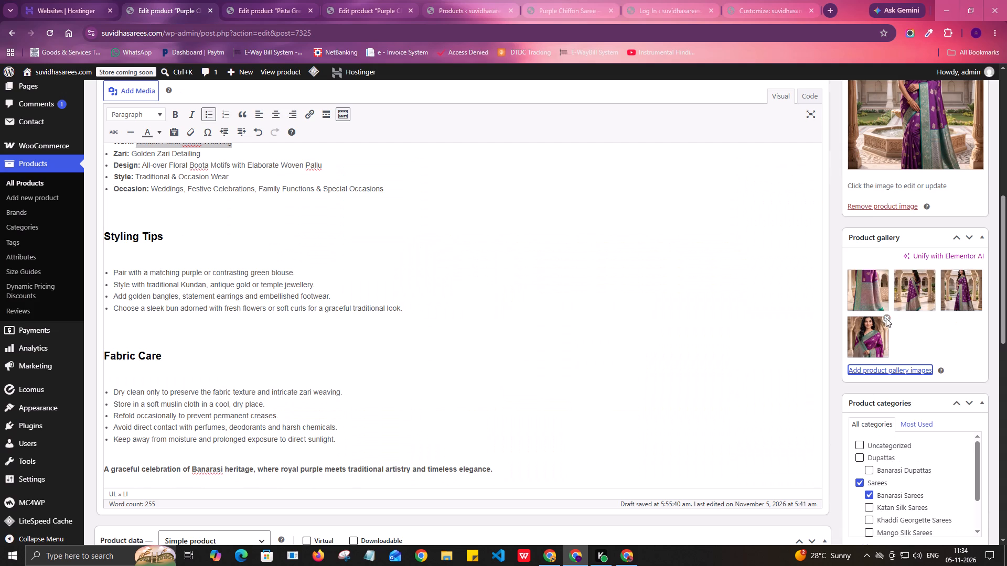
{"action": "left_click_drag", "start_coordinate": [867, 298], "coordinate": [871, 338]}
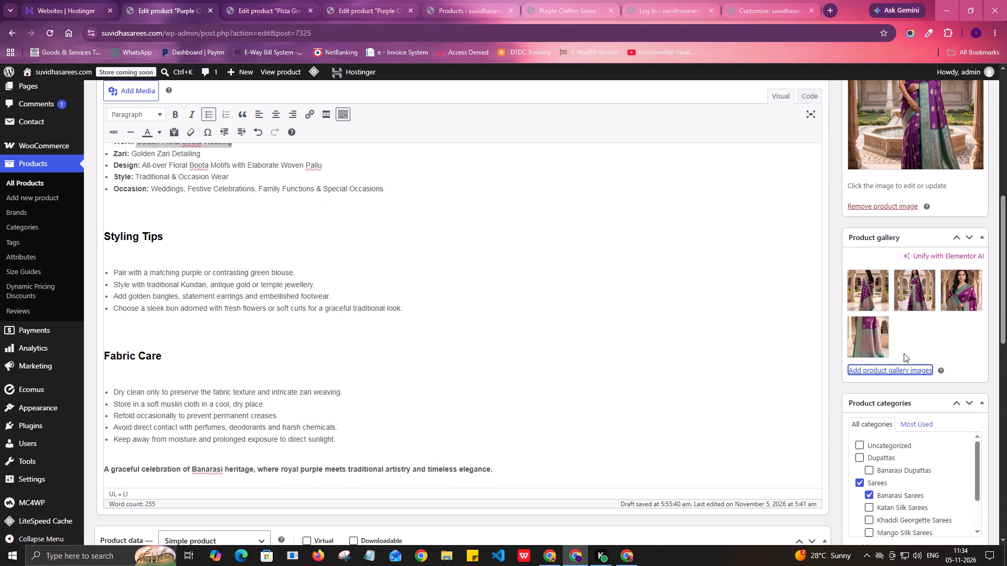
Publish the Purple Banarasi Saree with Green Border product.
{"action": "scroll", "coordinate": [524, 335], "scroll_direction": "up", "scroll_amount": 4}
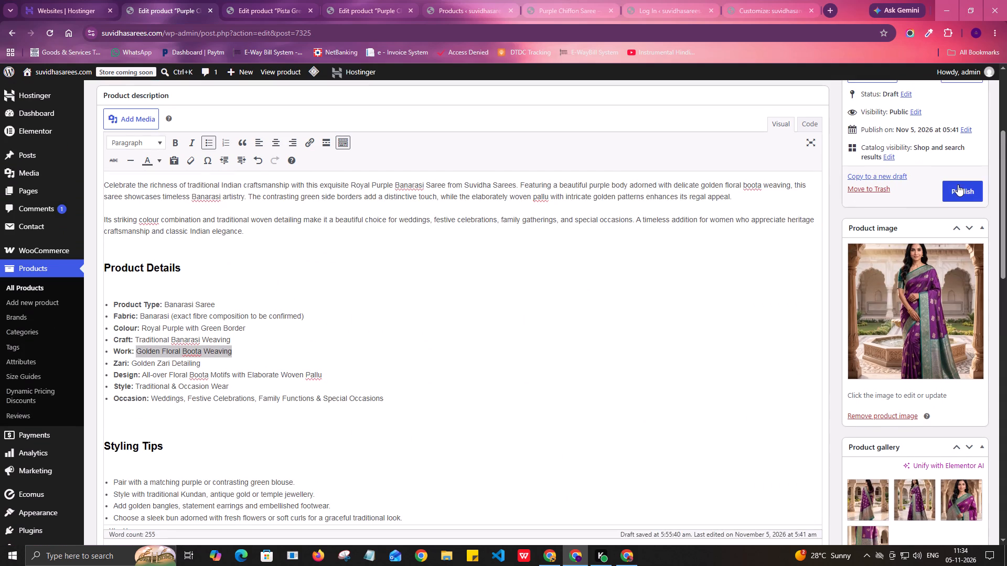
{"action": "left_click", "coordinate": [958, 186]}
{"action": "scroll", "coordinate": [854, 299], "scroll_direction": "up", "scroll_amount": 4}
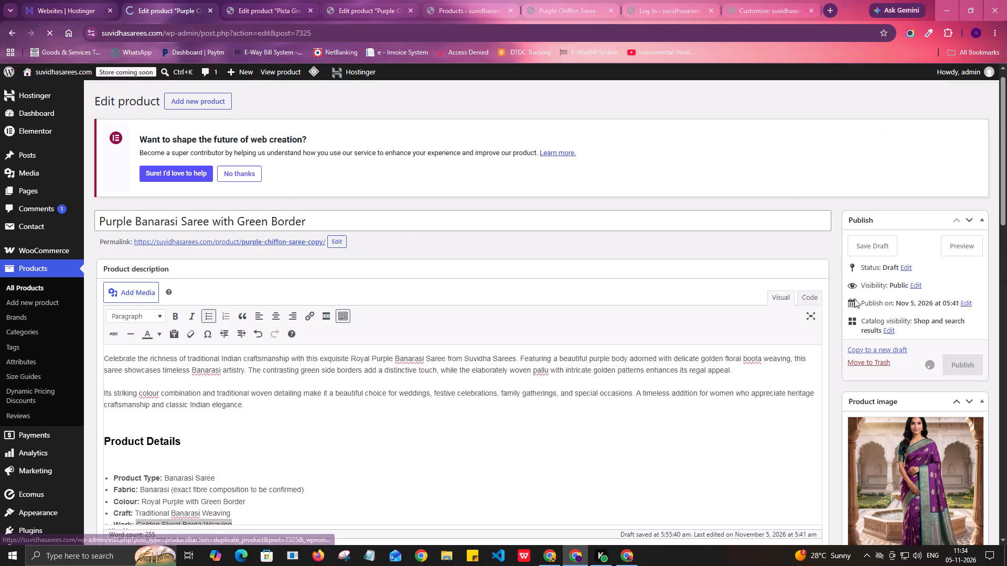
{"action": "scroll", "coordinate": [854, 299], "scroll_direction": "up", "scroll_amount": 2}
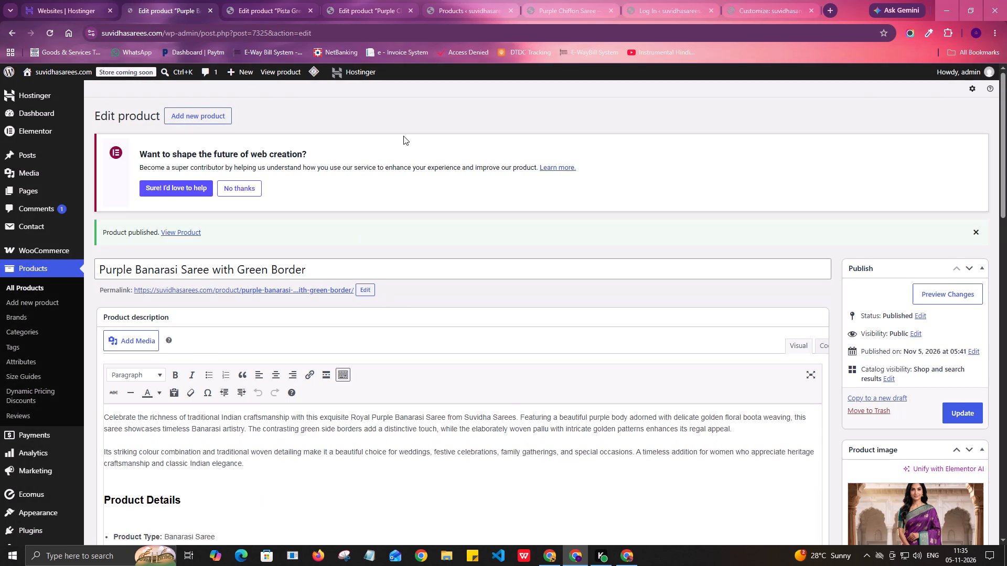
Open the store's home page and check each category of the Popular products section, including Banarasi Silk, Katan Dupatta, Banarasi Dupatta and Suits.
{"action": "left_click", "coordinate": [487, 2]}
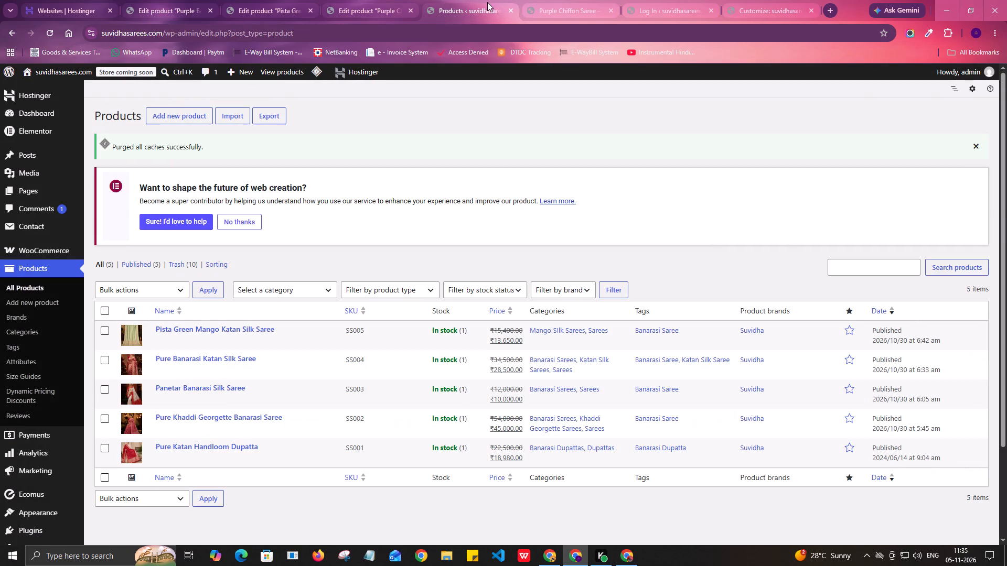
{"action": "left_click", "coordinate": [569, 0]}
{"action": "scroll", "coordinate": [171, 140], "scroll_direction": "up", "scroll_amount": 2}
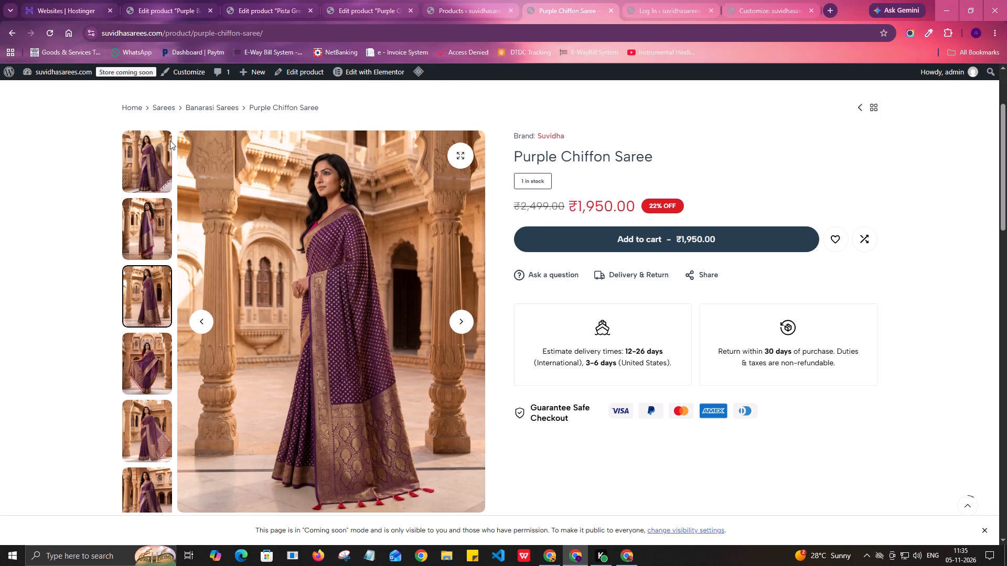
{"action": "scroll", "coordinate": [170, 140], "scroll_direction": "up", "scroll_amount": 2}
{"action": "left_click", "coordinate": [271, 173]}
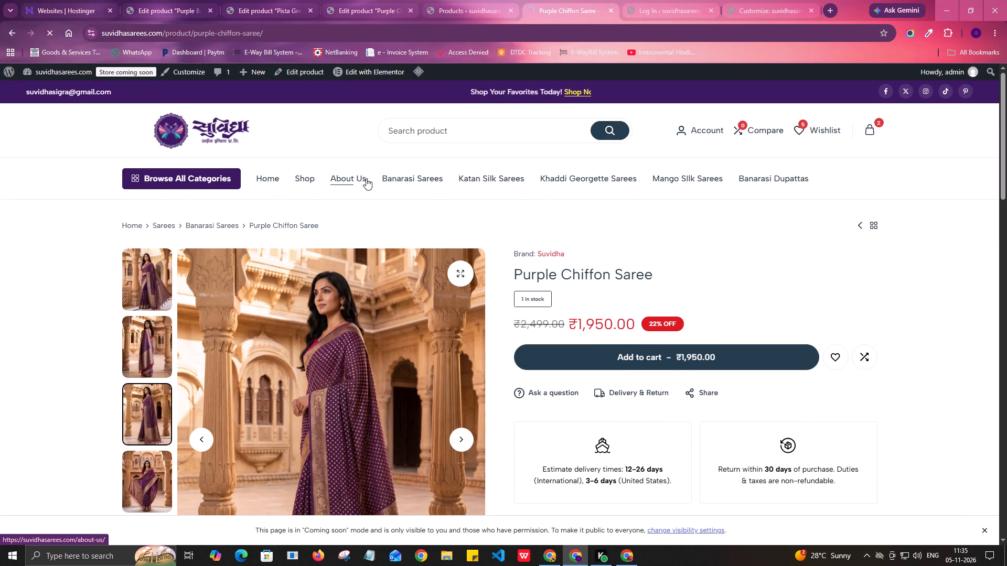
{"action": "scroll", "coordinate": [350, 198], "scroll_direction": "down", "scroll_amount": 12}
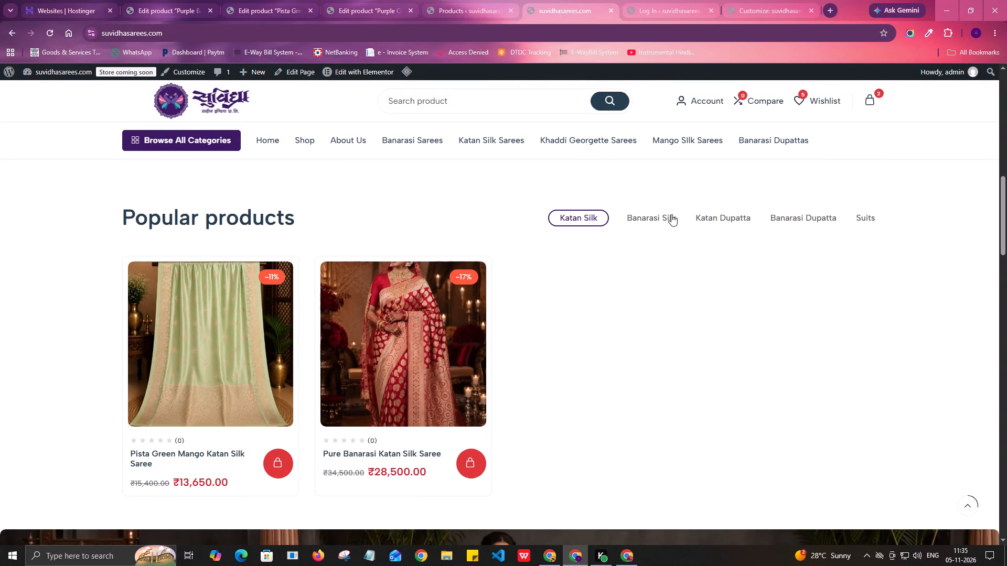
{"action": "left_click", "coordinate": [656, 223]}
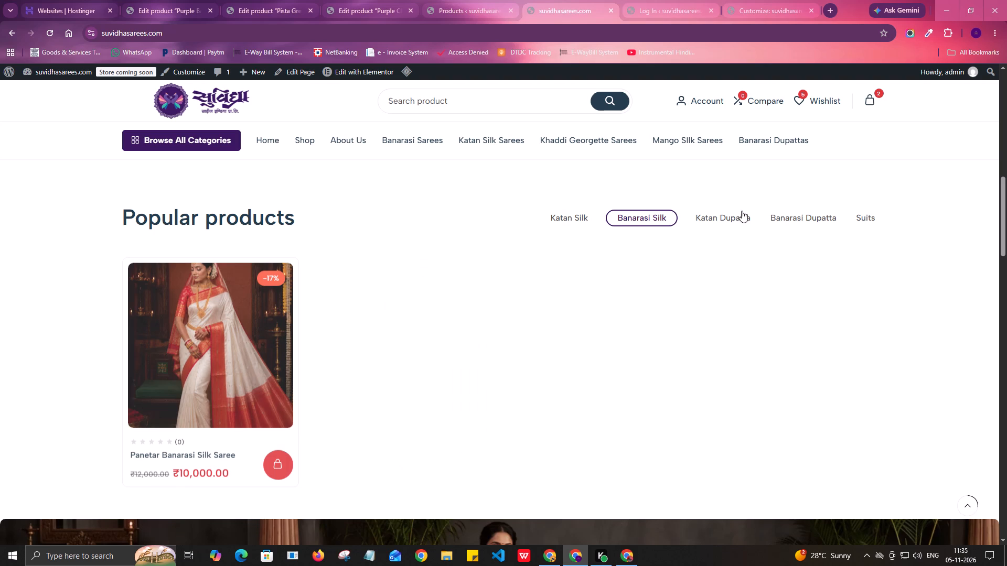
{"action": "left_click", "coordinate": [742, 211]}
{"action": "left_click", "coordinate": [794, 212]}
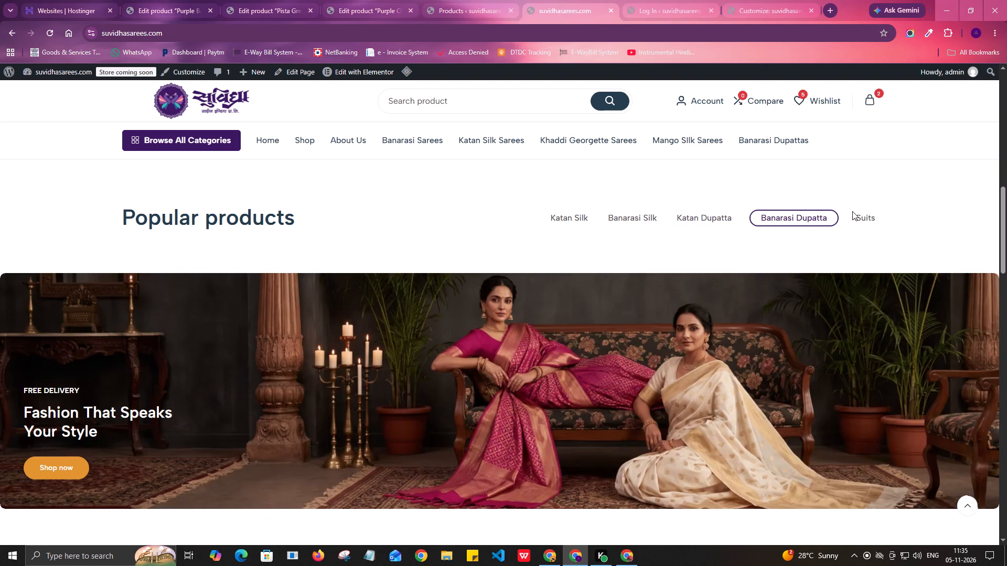
{"action": "left_click", "coordinate": [866, 217]}
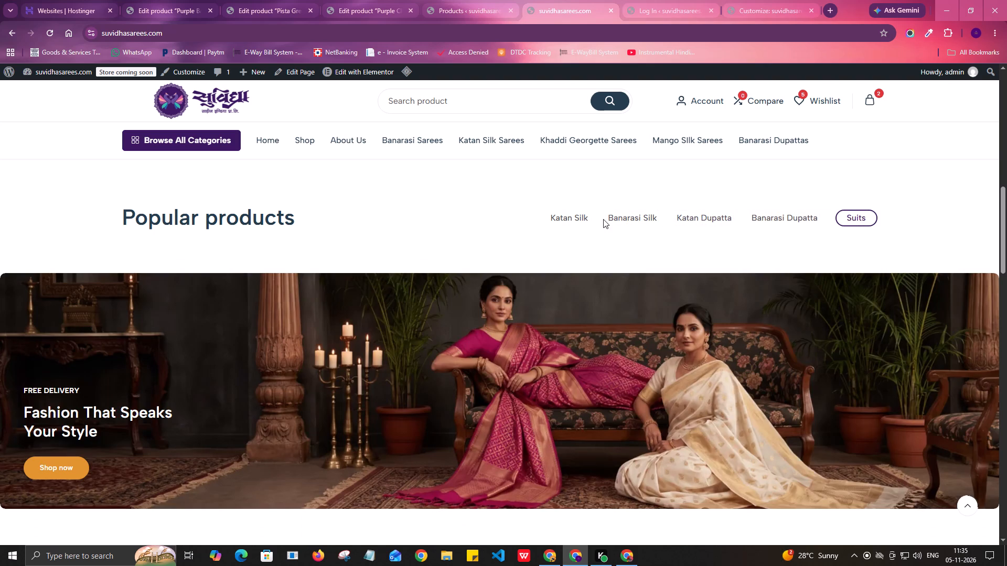
{"action": "left_click", "coordinate": [630, 220]}
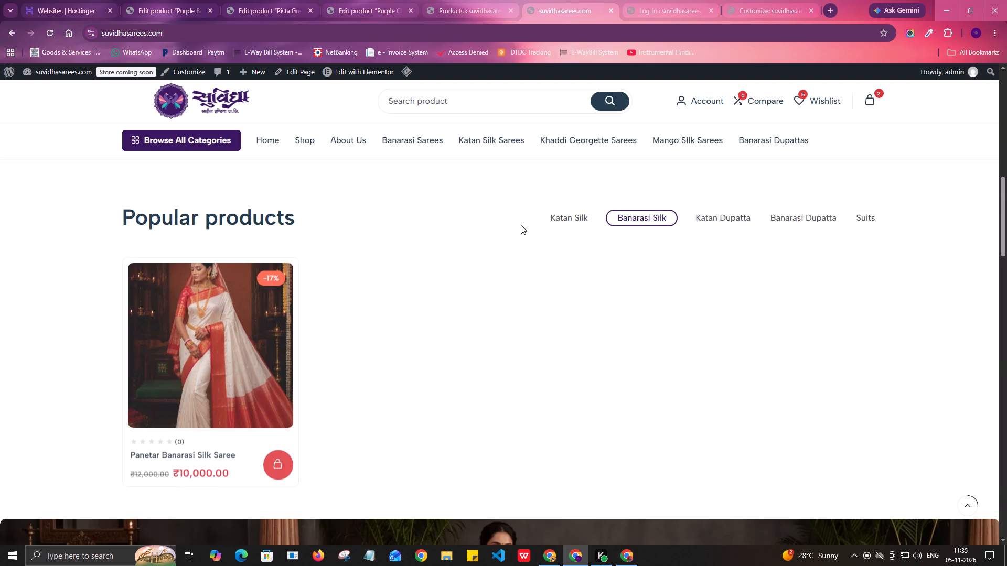
Close the open edit pages of the Pista Green Mango Katan Silk Saree and the Purple Chiffon Saree.
{"action": "left_click", "coordinate": [283, 0]}
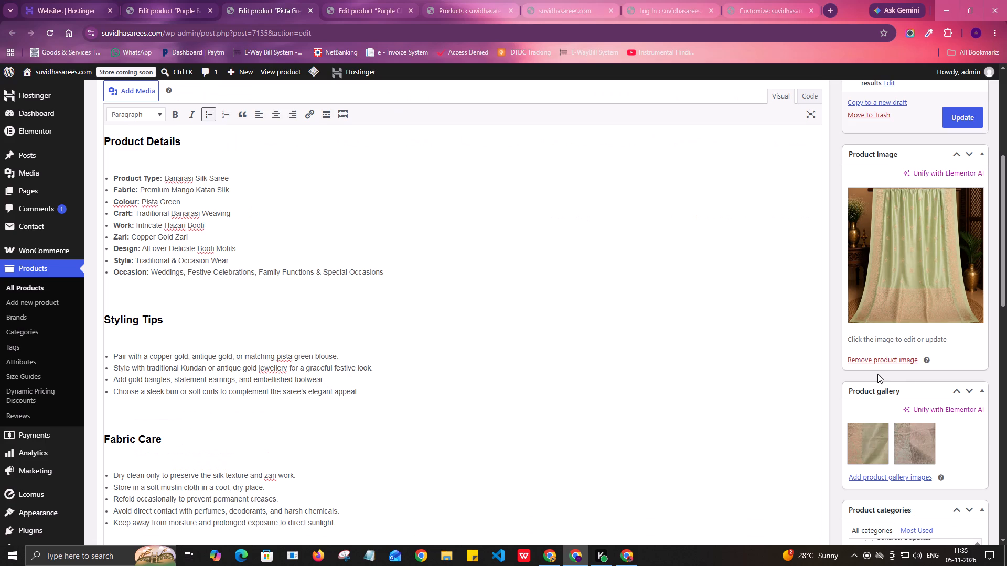
{"action": "left_click", "coordinate": [310, 10]}
{"action": "scroll", "coordinate": [845, 221], "scroll_direction": "down", "scroll_amount": 3}
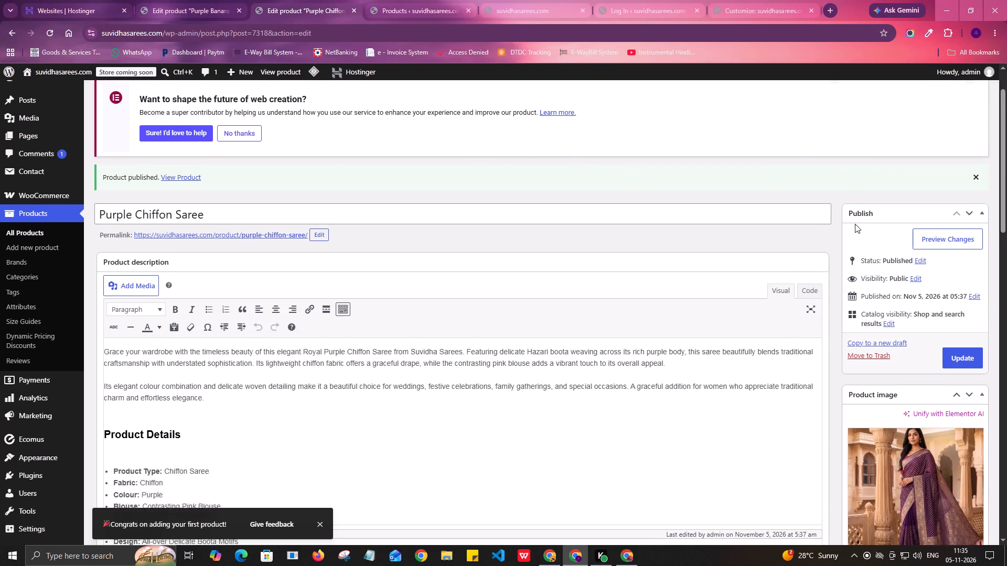
{"action": "scroll", "coordinate": [855, 224], "scroll_direction": "down", "scroll_amount": 7}
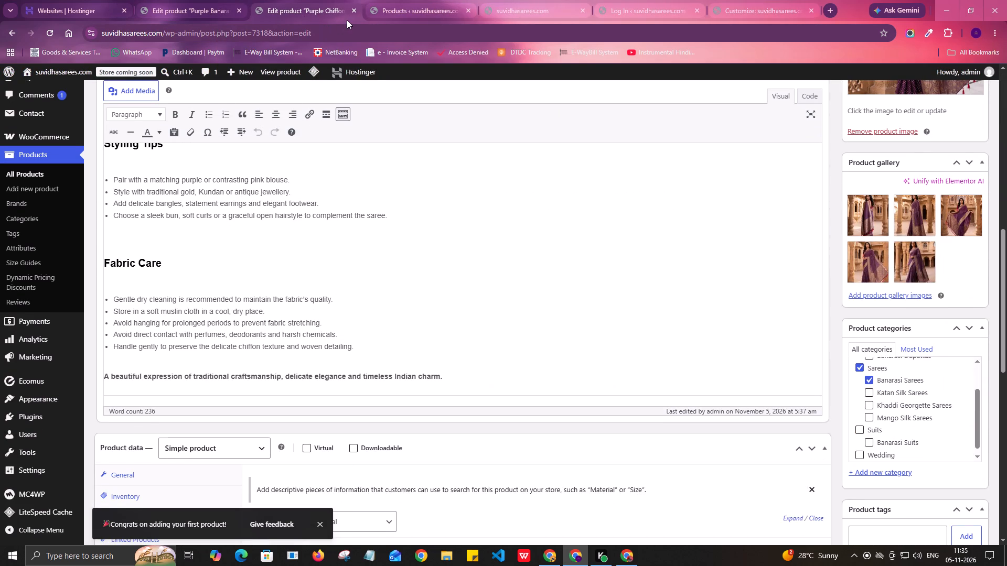
{"action": "left_click", "coordinate": [350, 11]}
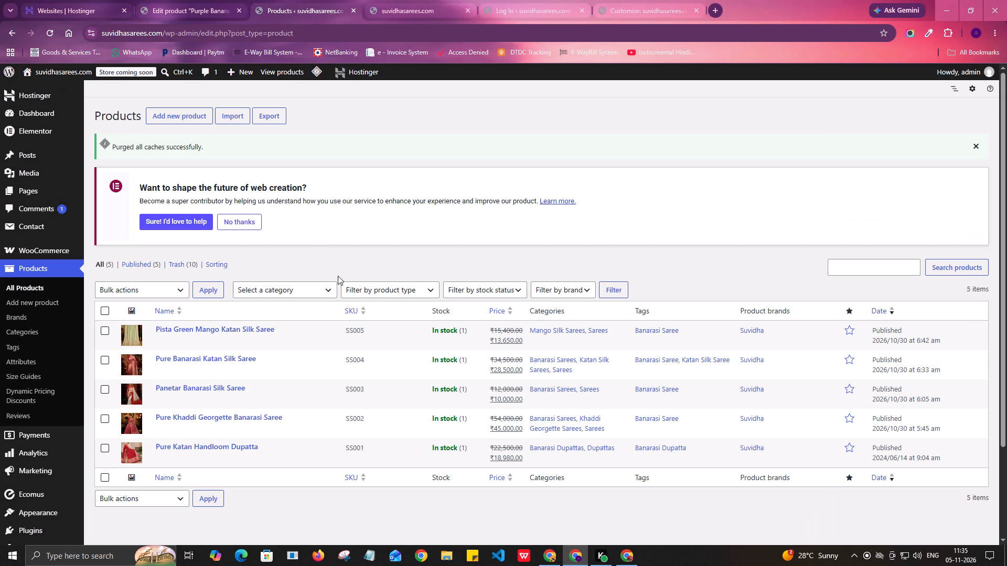
Review the published Purple Banarasi Saree's edit page, examining its gallery and the list of product categories.
{"action": "left_click", "coordinate": [202, 0]}
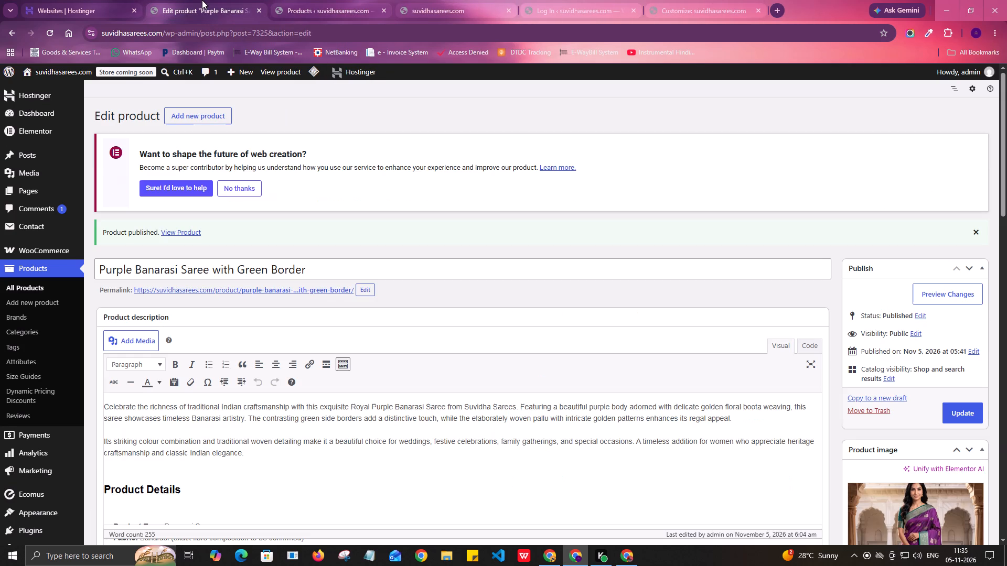
{"action": "scroll", "coordinate": [862, 353], "scroll_direction": "down", "scroll_amount": 4}
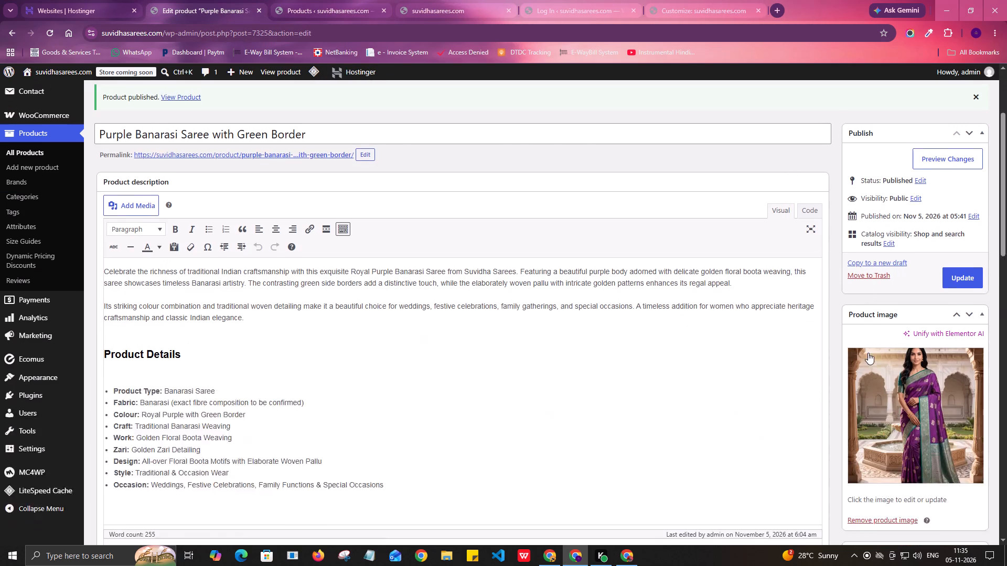
{"action": "scroll", "coordinate": [855, 353], "scroll_direction": "down", "scroll_amount": 6}
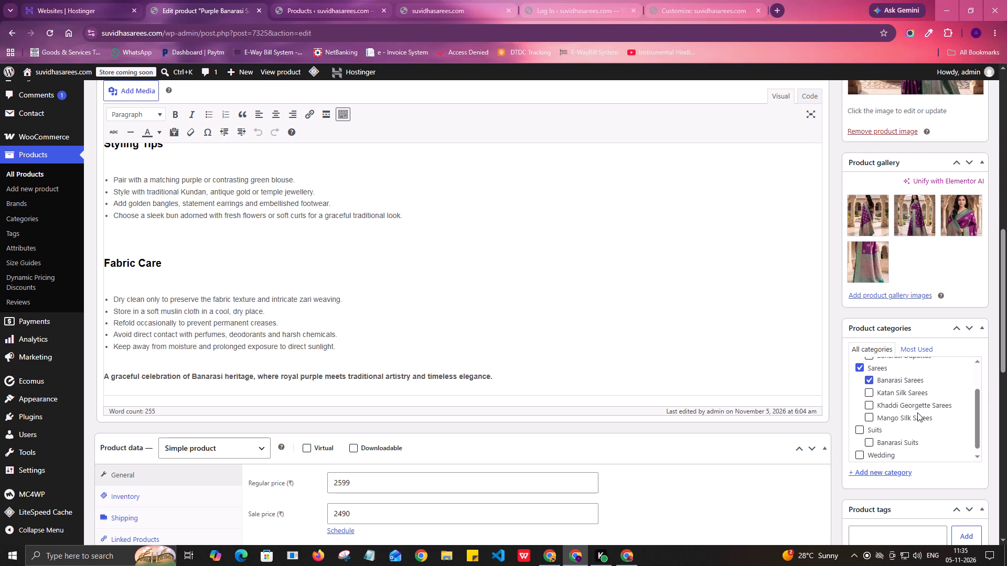
{"action": "scroll", "coordinate": [896, 426], "scroll_direction": "down", "scroll_amount": 2}
{"action": "scroll", "coordinate": [897, 437], "scroll_direction": "up", "scroll_amount": 1}
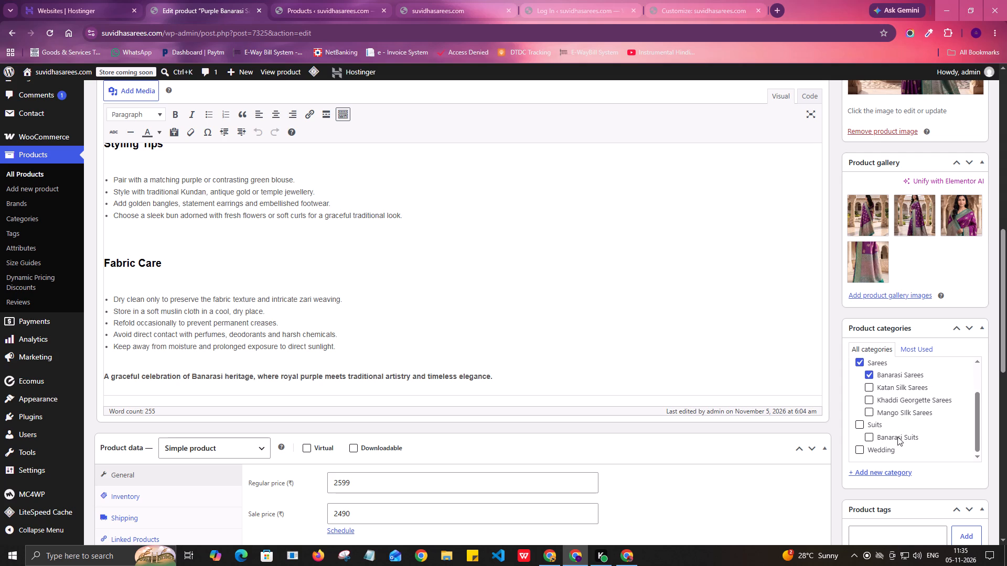
{"action": "scroll", "coordinate": [897, 437], "scroll_direction": "up", "scroll_amount": 1}
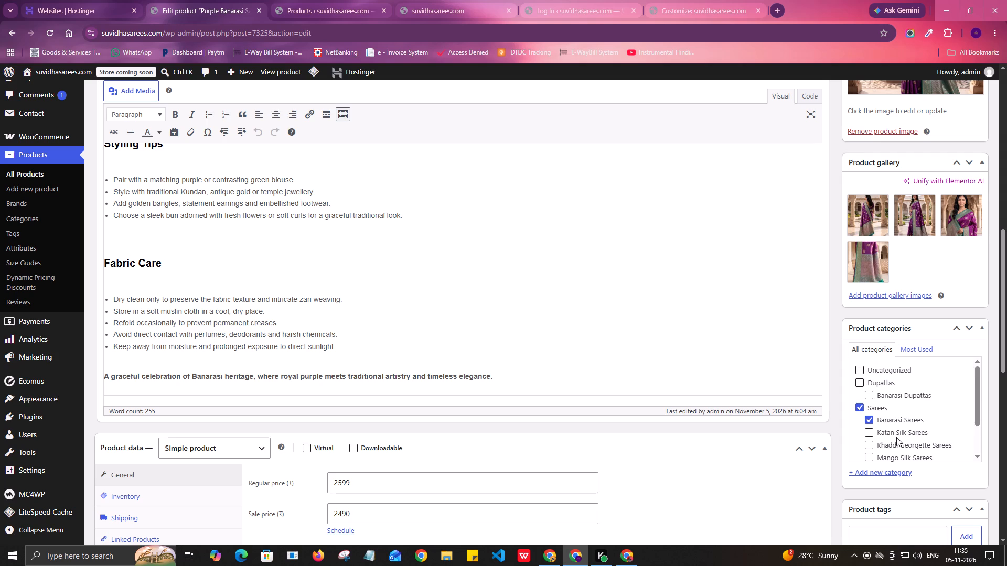
{"action": "scroll", "coordinate": [896, 437], "scroll_direction": "down", "scroll_amount": 4}
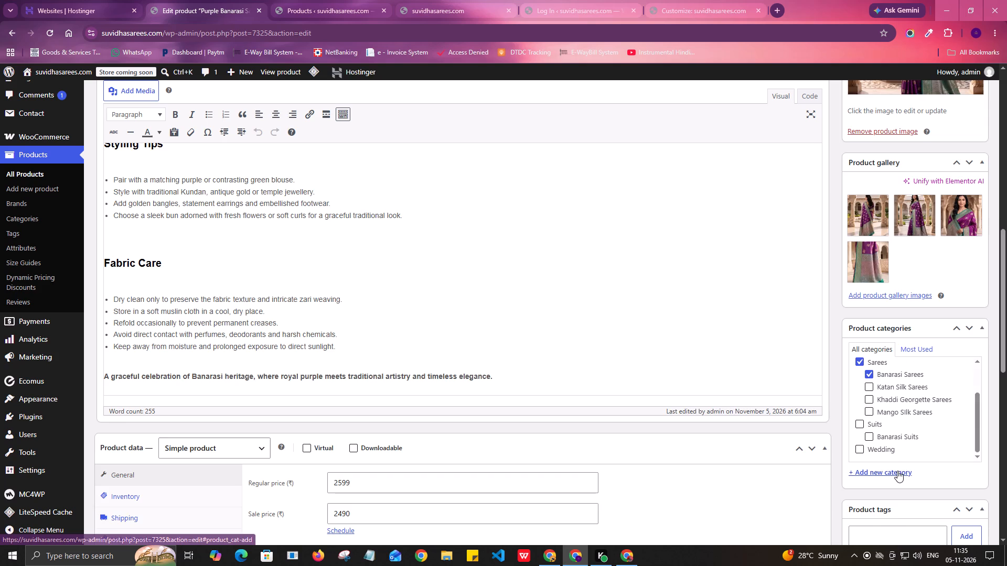
{"action": "scroll", "coordinate": [897, 471], "scroll_direction": "down", "scroll_amount": 2}
{"action": "scroll", "coordinate": [916, 443], "scroll_direction": "up", "scroll_amount": 2}
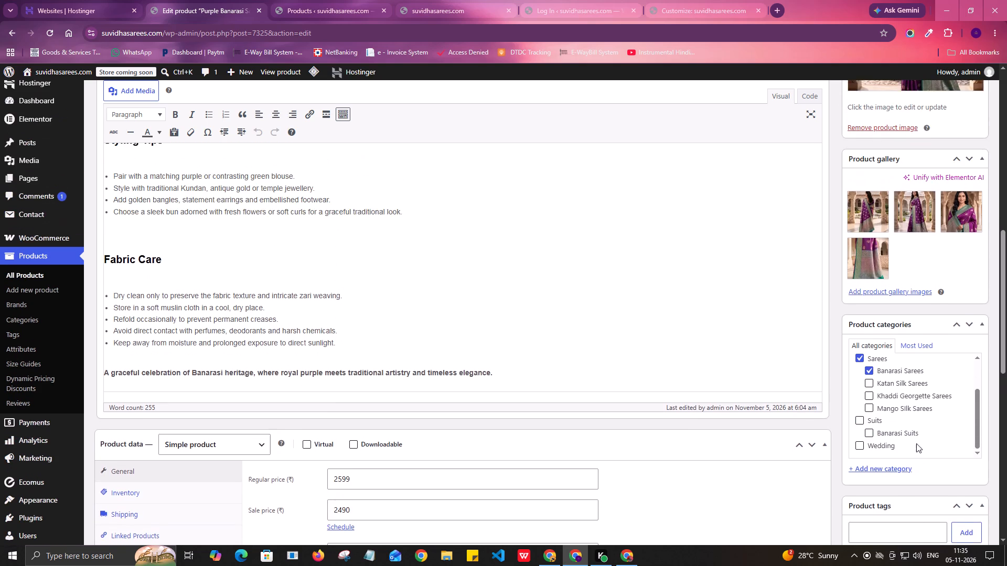
{"action": "scroll", "coordinate": [916, 443], "scroll_direction": "up", "scroll_amount": 9}
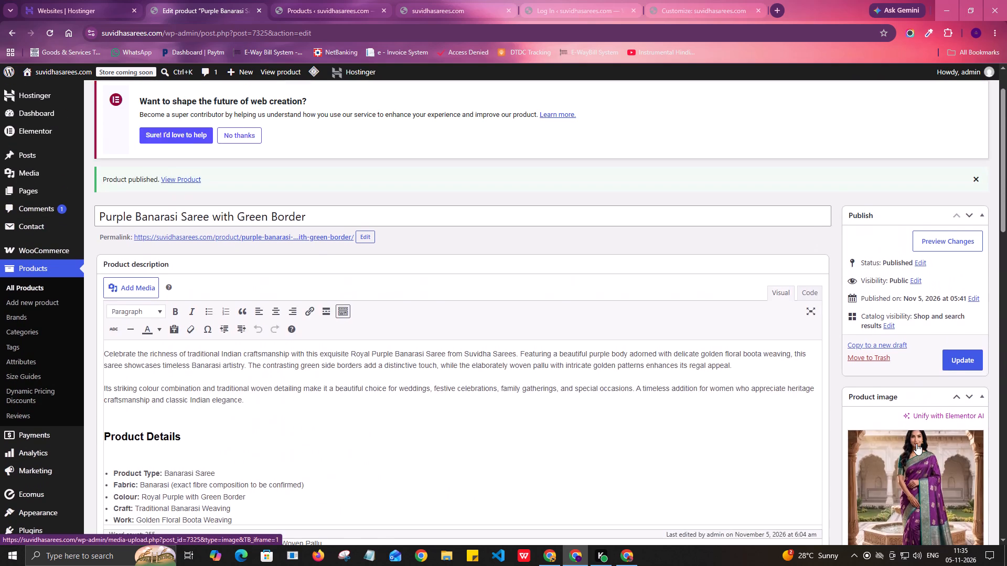
{"action": "scroll", "coordinate": [916, 443], "scroll_direction": "up", "scroll_amount": 1}
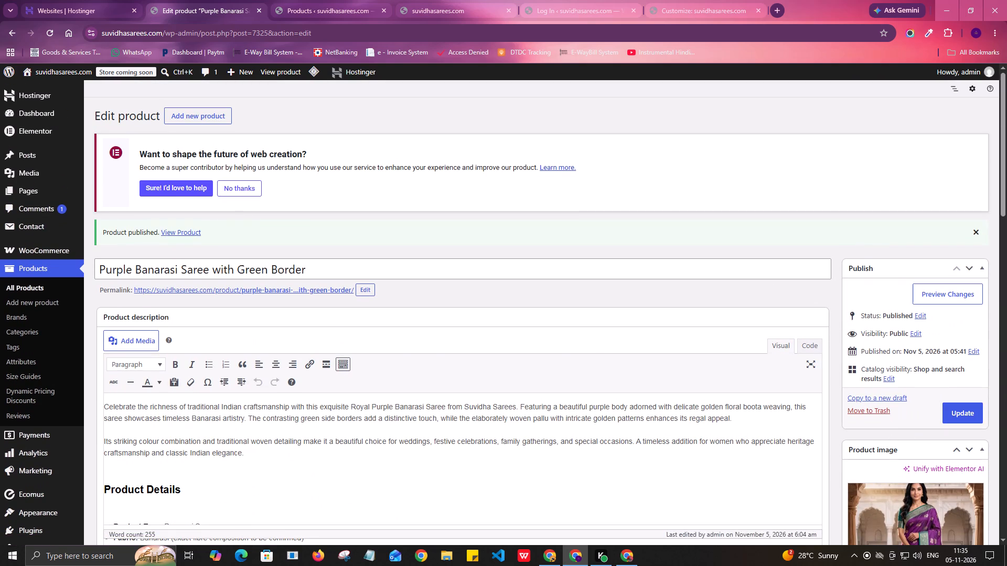
Duplicate Purple Banarasi Saree with Green Border from the product list in a new tab and open the copy for editing.
{"action": "left_click", "coordinate": [35, 282]}
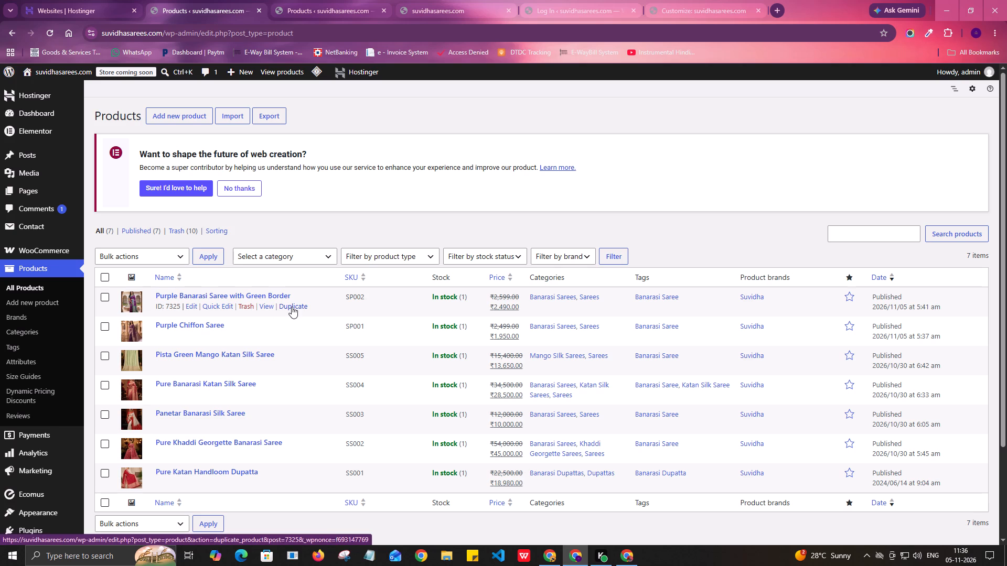
{"action": "right_click", "coordinate": [292, 307]}
{"action": "left_click", "coordinate": [322, 314]}
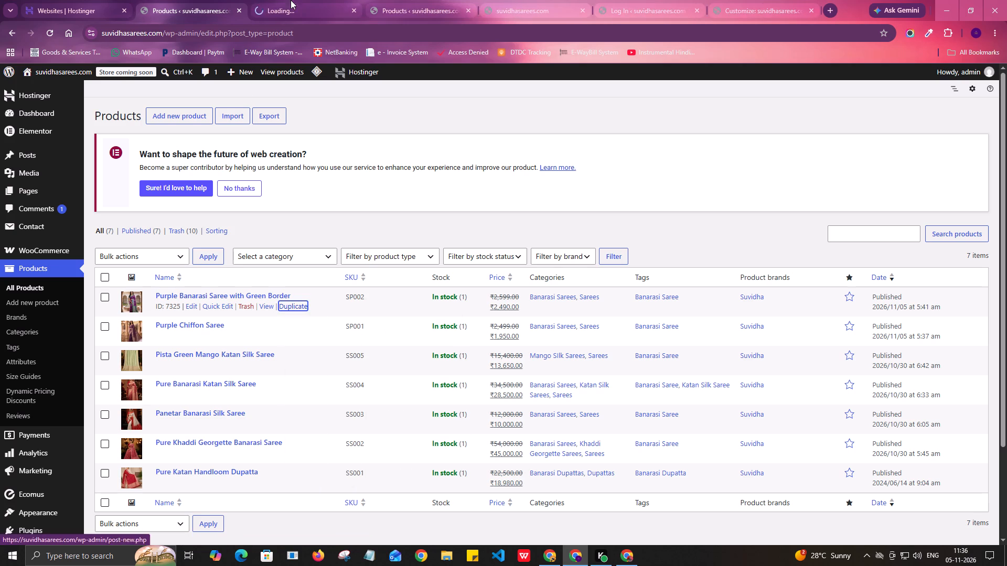
{"action": "left_click", "coordinate": [295, 0]}
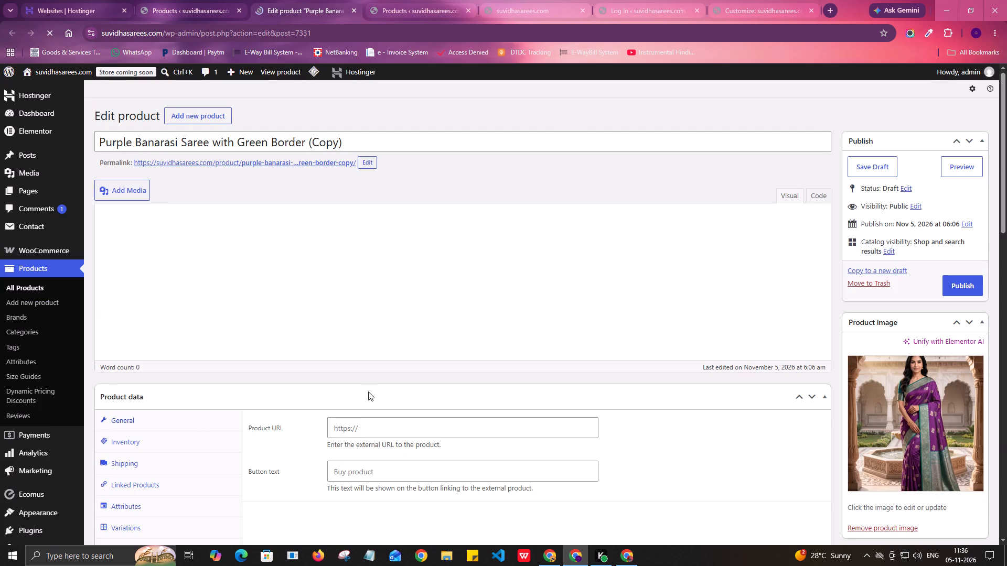
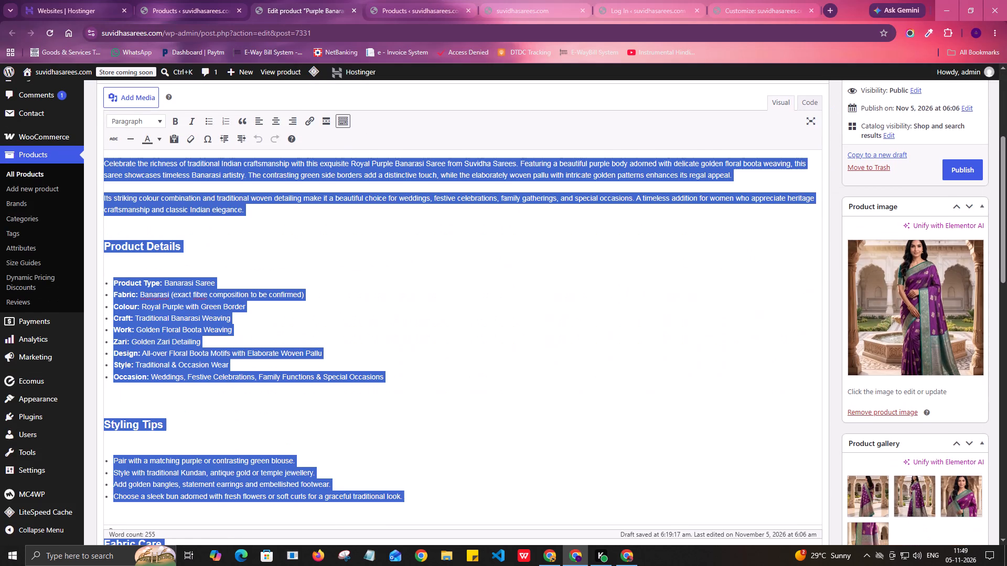
{"action": "key", "text": "ctrl+v"}
Remove the extra spacing between the Product Details bullets by reapplying the bulleted-list format.
{"action": "scroll", "coordinate": [260, 300], "scroll_direction": "up", "scroll_amount": 2}
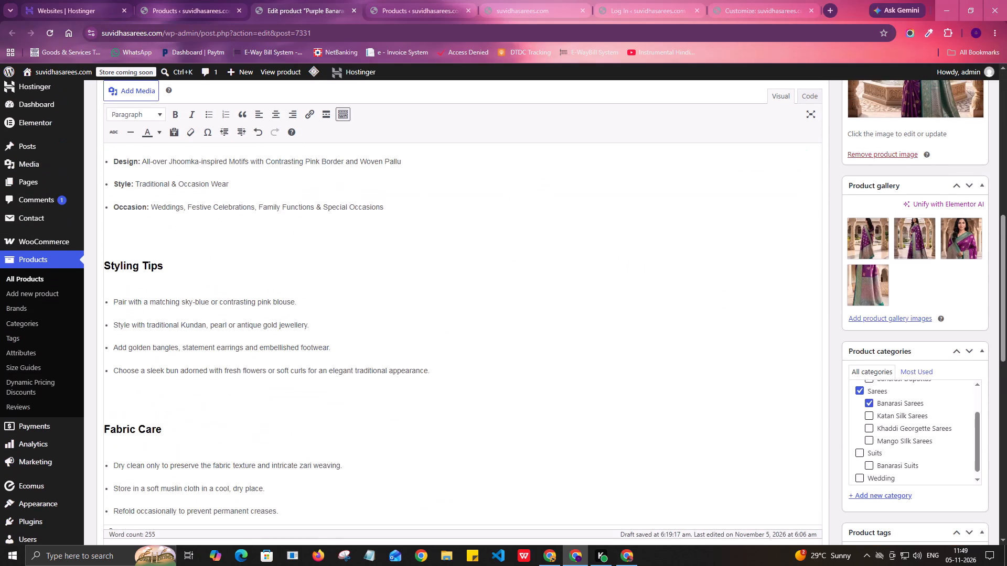
{"action": "scroll", "coordinate": [370, 324], "scroll_direction": "up", "scroll_amount": 7}
{"action": "scroll", "coordinate": [370, 324], "scroll_direction": "down", "scroll_amount": 5}
{"action": "scroll", "coordinate": [401, 329], "scroll_direction": "up", "scroll_amount": 1}
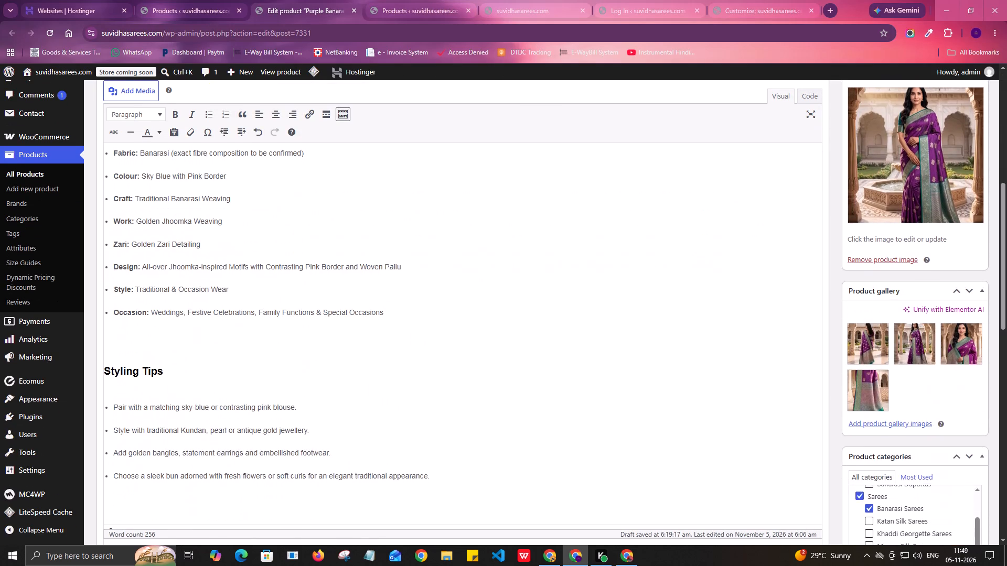
{"action": "scroll", "coordinate": [410, 369], "scroll_direction": "up", "scroll_amount": 1}
{"action": "left_click", "coordinate": [390, 419]}
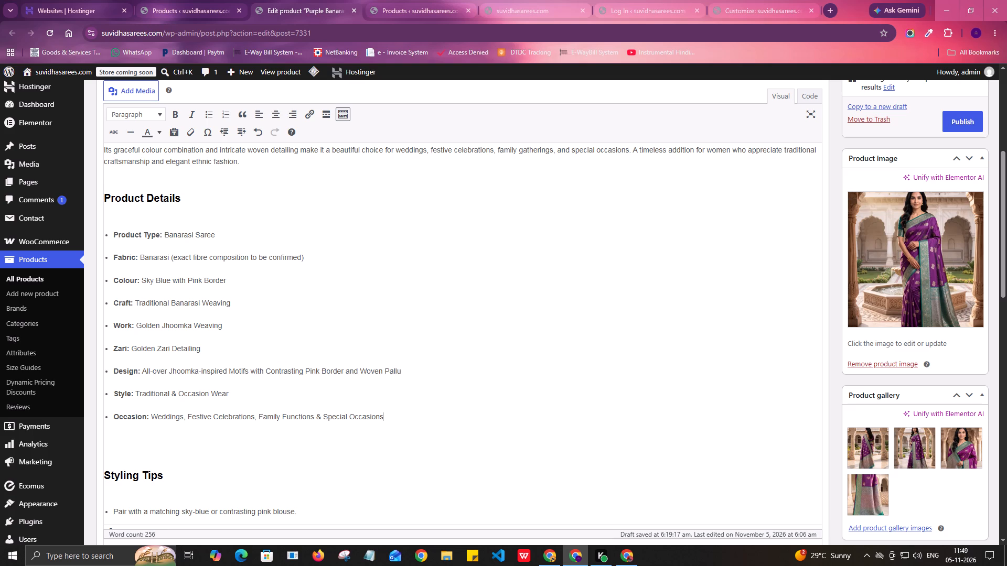
{"action": "left_click_drag", "start_coordinate": [397, 413], "coordinate": [117, 227]}
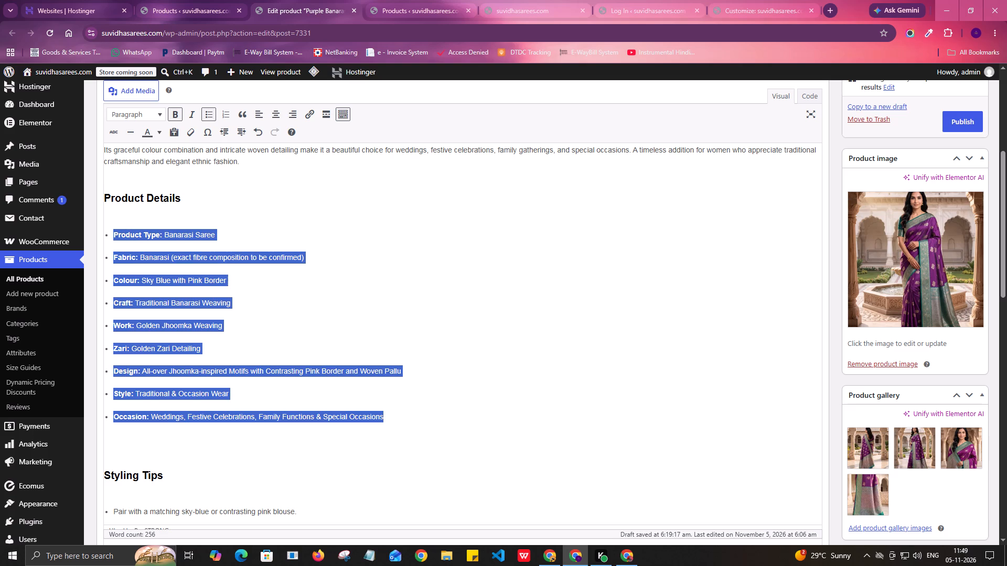
{"action": "key", "text": "alt+shift+u"}
{"action": "key", "text": "alt+shift+u"}
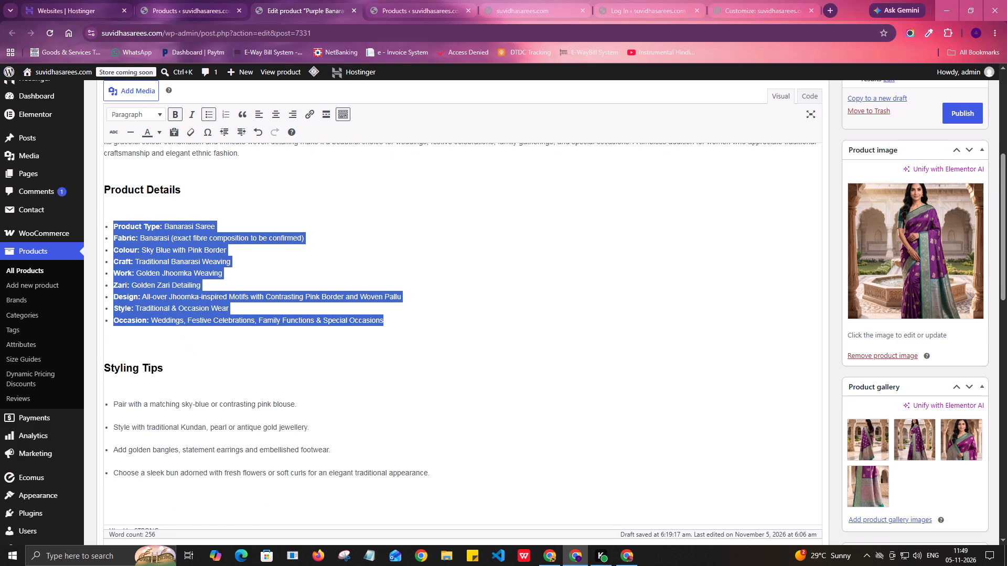
Reapply the bulleted-list format to the Styling Tips and Fabric Care lists to close up their line spacing.
{"action": "scroll", "coordinate": [151, 246], "scroll_direction": "down", "scroll_amount": 2}
{"action": "left_click_drag", "start_coordinate": [435, 367], "coordinate": [97, 287]}
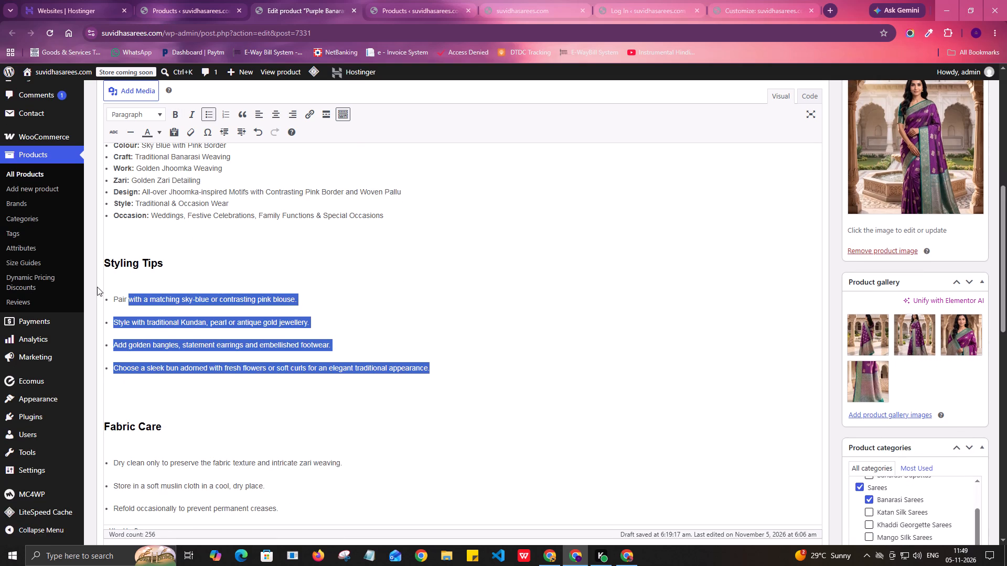
{"action": "key", "text": "alt+shift+u"}
{"action": "key", "text": "alt+shift+u"}
{"action": "scroll", "coordinate": [146, 288], "scroll_direction": "down", "scroll_amount": 3}
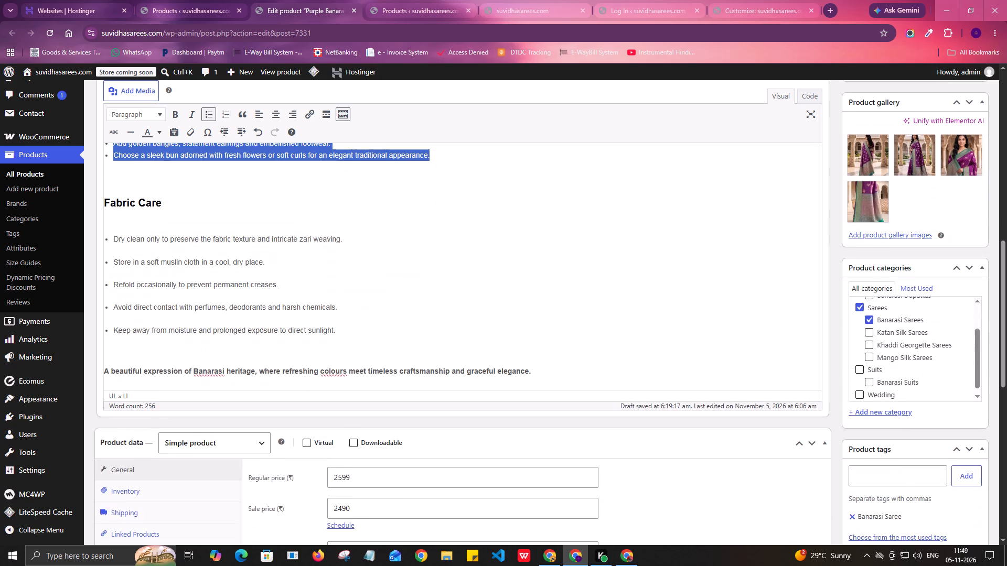
{"action": "left_click_drag", "start_coordinate": [344, 333], "coordinate": [125, 220]}
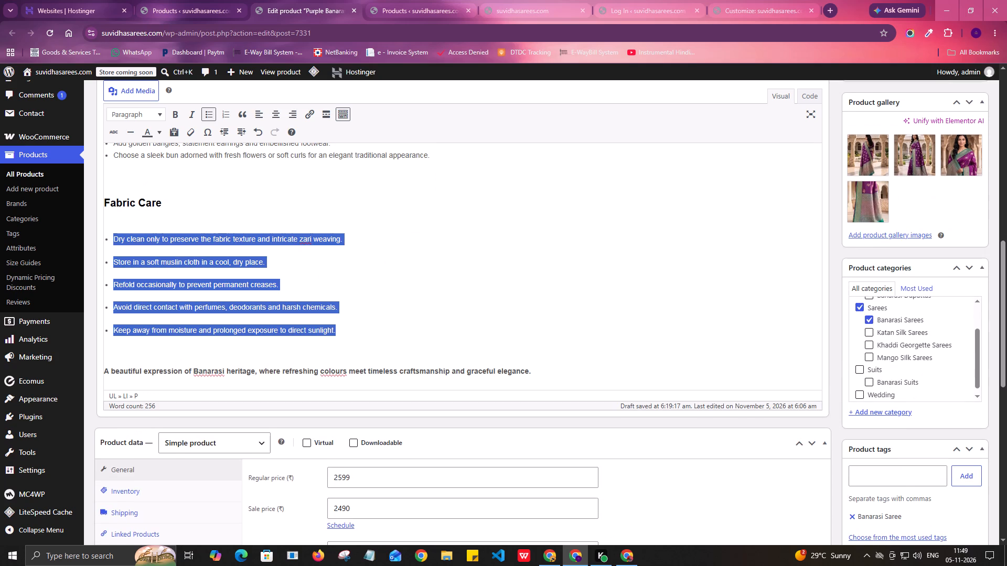
{"action": "key", "text": "alt+shift+u"}
{"action": "key", "text": "alt+shift+u"}
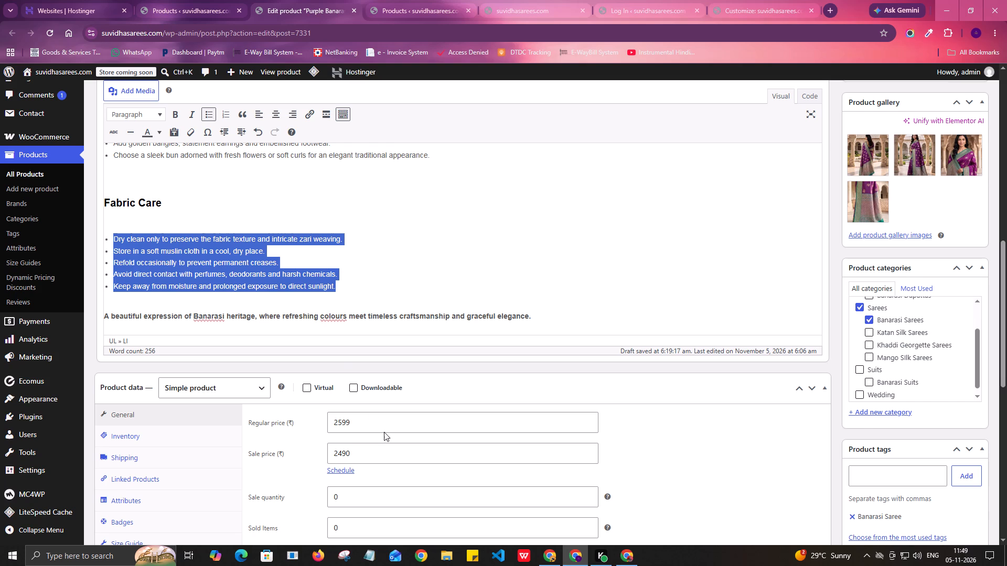
Set the product's sale price to 2170 and its regular price to 2399.
{"action": "scroll", "coordinate": [384, 431], "scroll_direction": "down", "scroll_amount": 1}
{"action": "left_click_drag", "start_coordinate": [367, 399], "coordinate": [306, 396]}
{"action": "type", "text": "2170"}
{"action": "left_click_drag", "start_coordinate": [360, 371], "coordinate": [316, 373]}
{"action": "type", "text": "2399"}
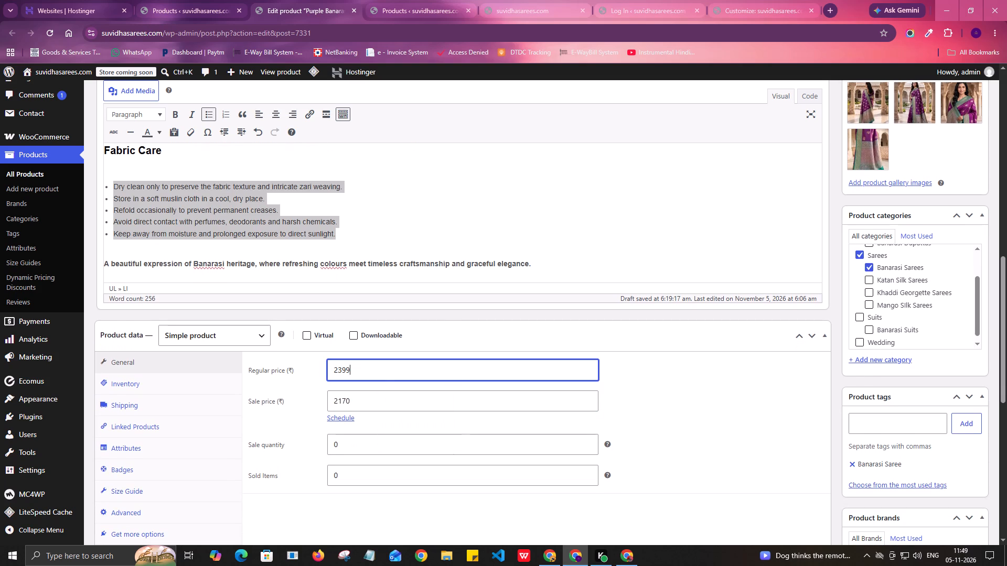
{"action": "left_click", "coordinate": [716, 398]}
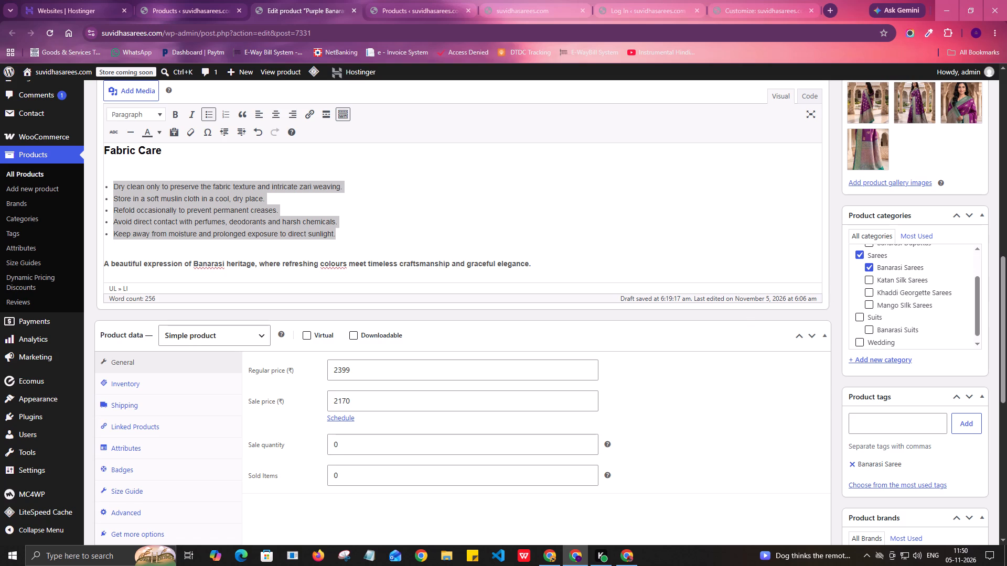
{"action": "scroll", "coordinate": [456, 372], "scroll_direction": "down", "scroll_amount": 2}
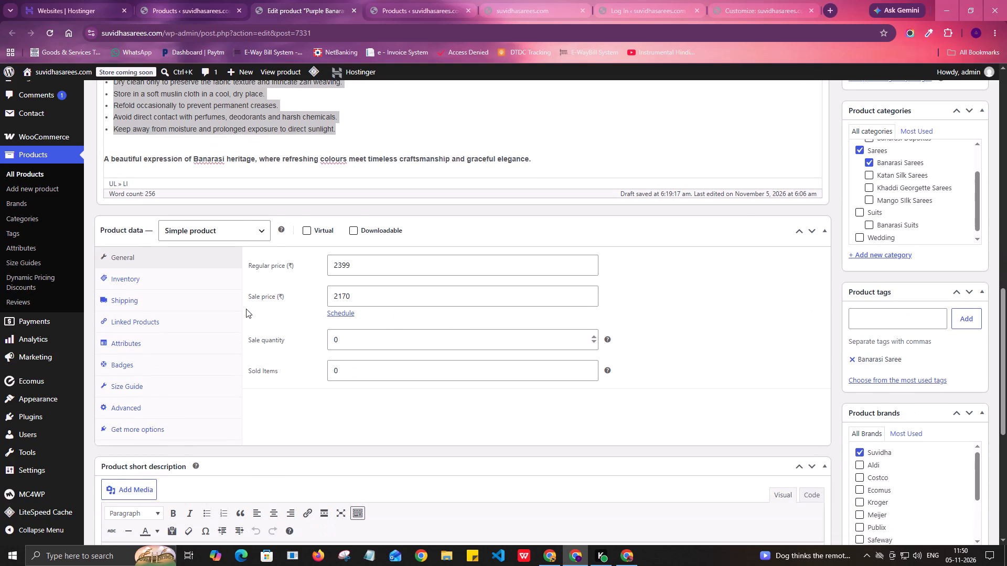
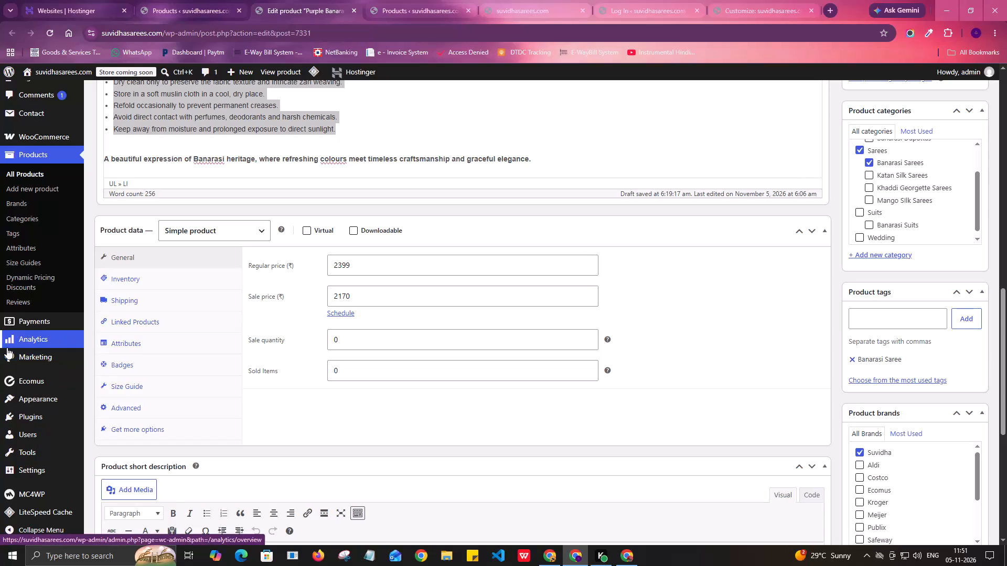
Set the product's SKU to SP003.
{"action": "left_click", "coordinate": [140, 278]}
{"action": "left_click_drag", "start_coordinate": [351, 263], "coordinate": [371, 266]}
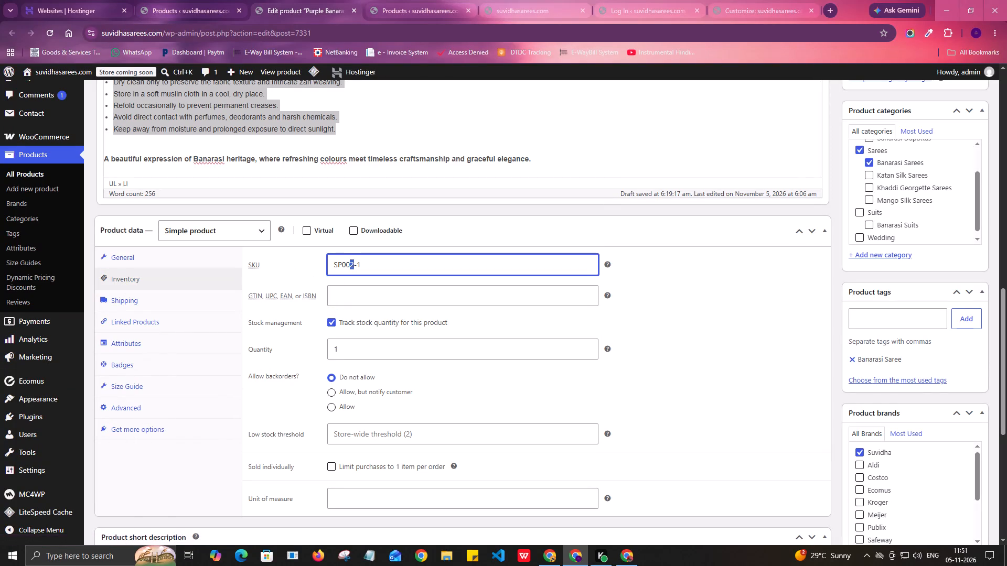
{"action": "key", "text": "3"}
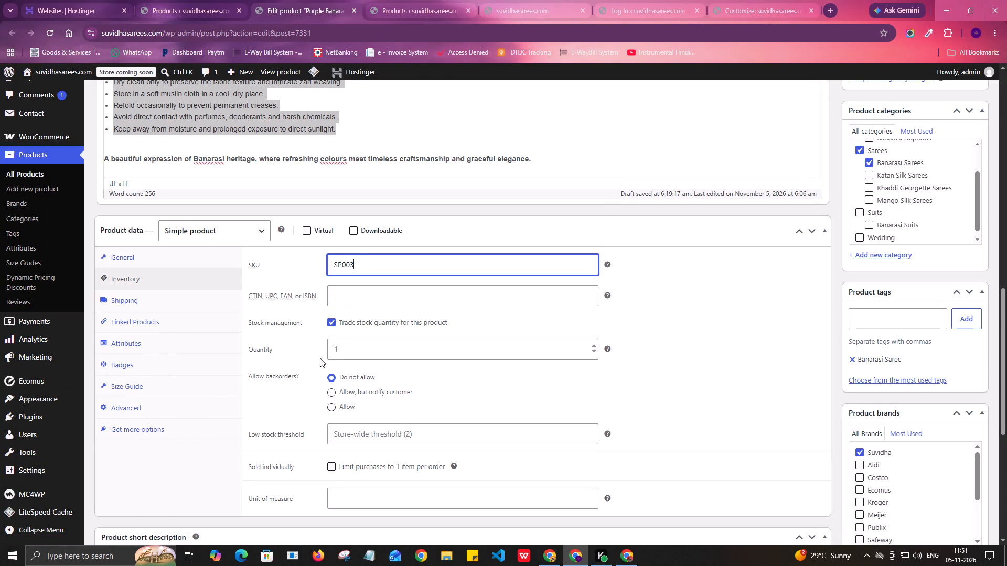
Replace the Purple value of the color attribute with a newly created value named Sky Blue.
{"action": "left_click", "coordinate": [170, 295]}
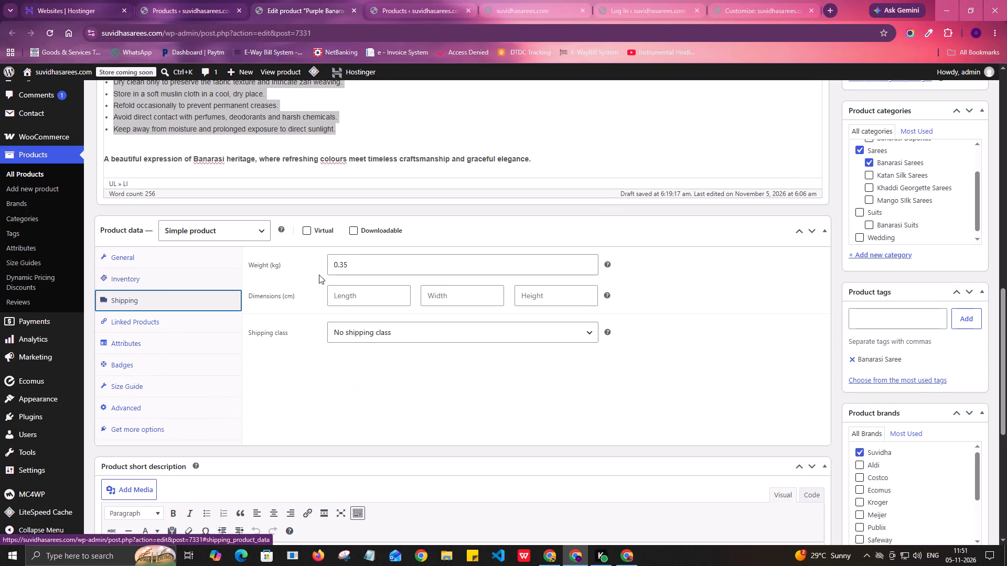
{"action": "left_click", "coordinate": [175, 323]}
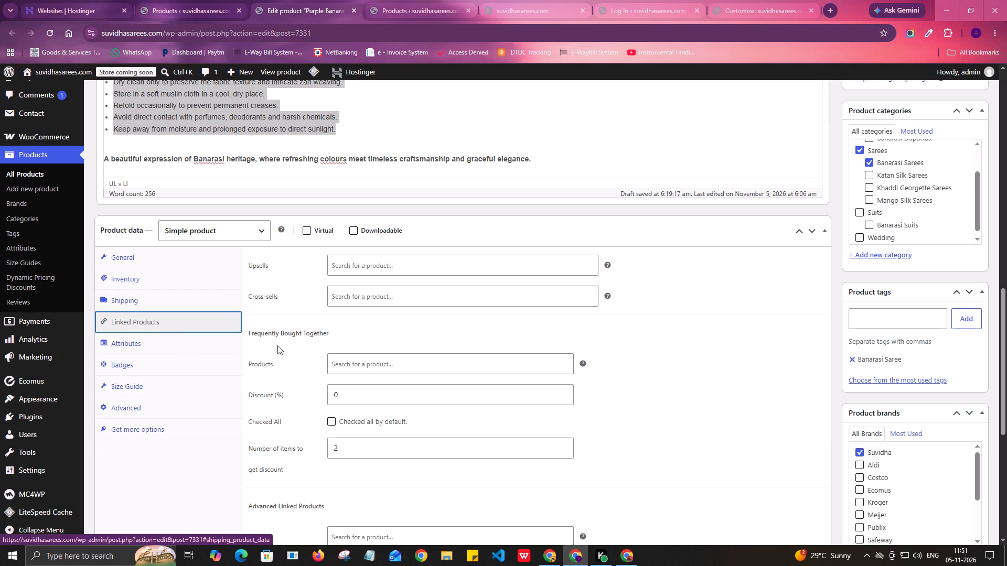
{"action": "left_click", "coordinate": [183, 345]}
{"action": "left_click", "coordinate": [331, 330]}
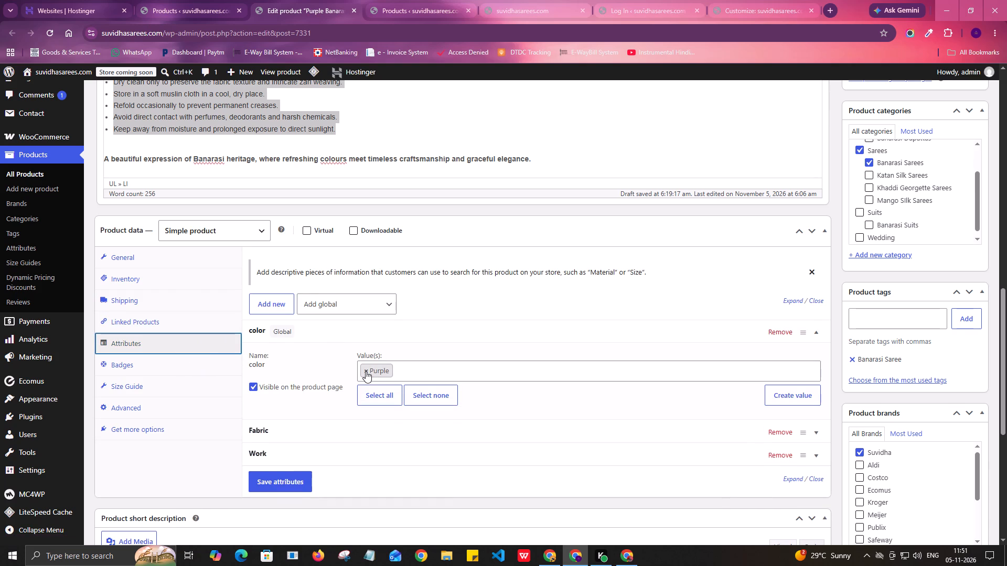
{"action": "left_click", "coordinate": [366, 371]}
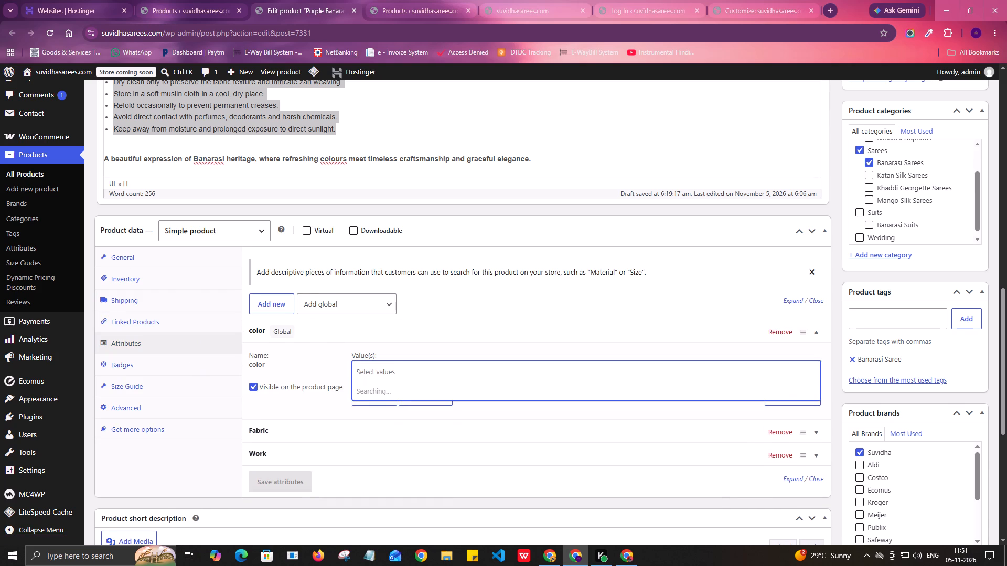
{"action": "left_click", "coordinate": [382, 372]}
{"action": "left_click", "coordinate": [384, 371]}
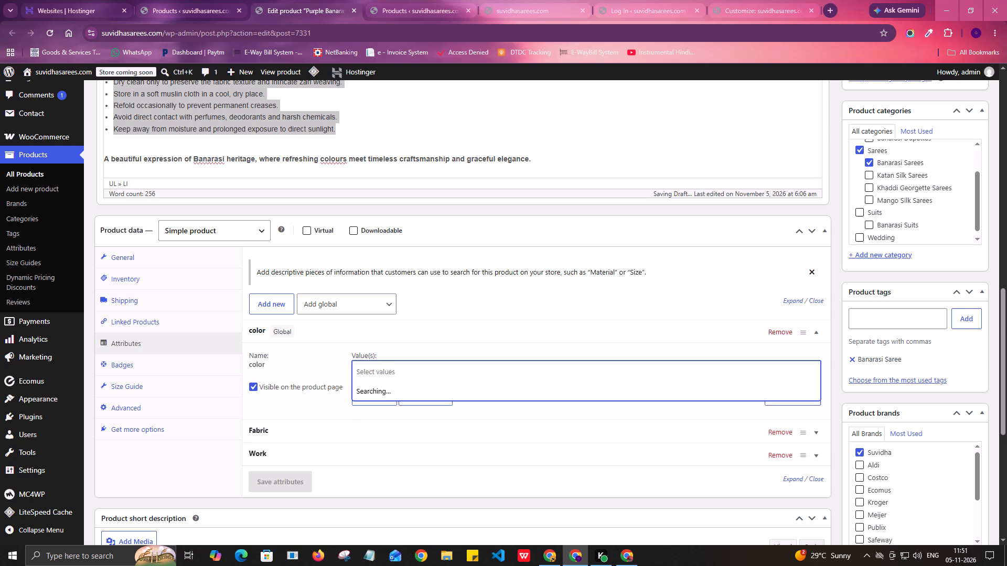
{"action": "type", "text": "Sky"}
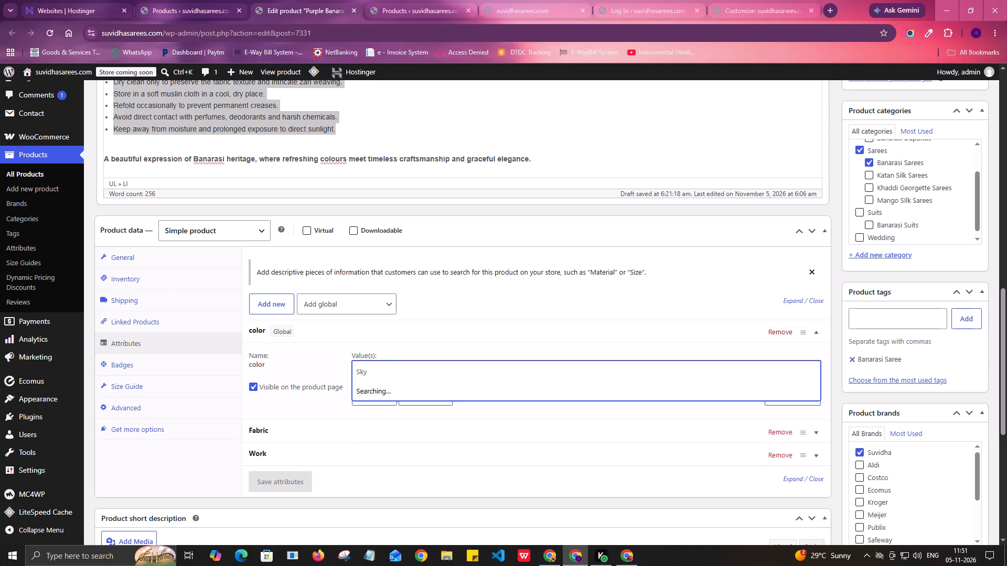
{"action": "key", "text": "space"}
{"action": "type", "text": "Blue"}
{"action": "left_click", "coordinate": [623, 343]}
{"action": "left_click", "coordinate": [799, 391]}
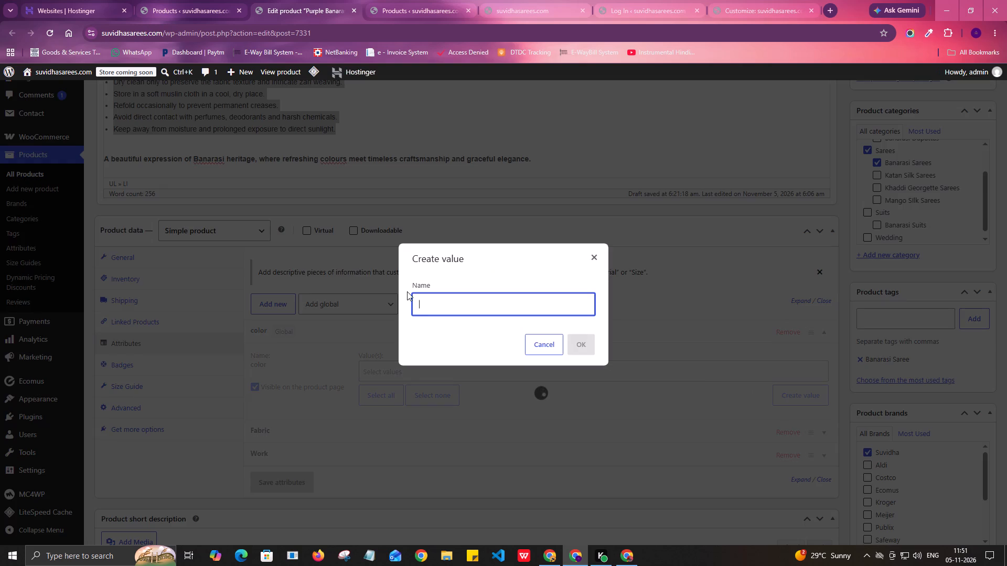
{"action": "type", "text": "Sky Blue"}
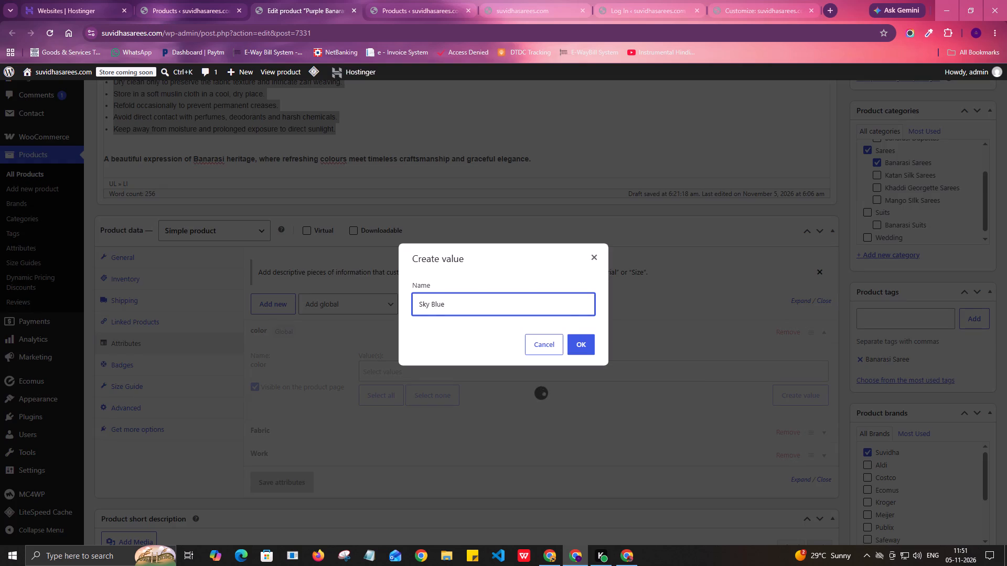
{"action": "left_click", "coordinate": [588, 344]}
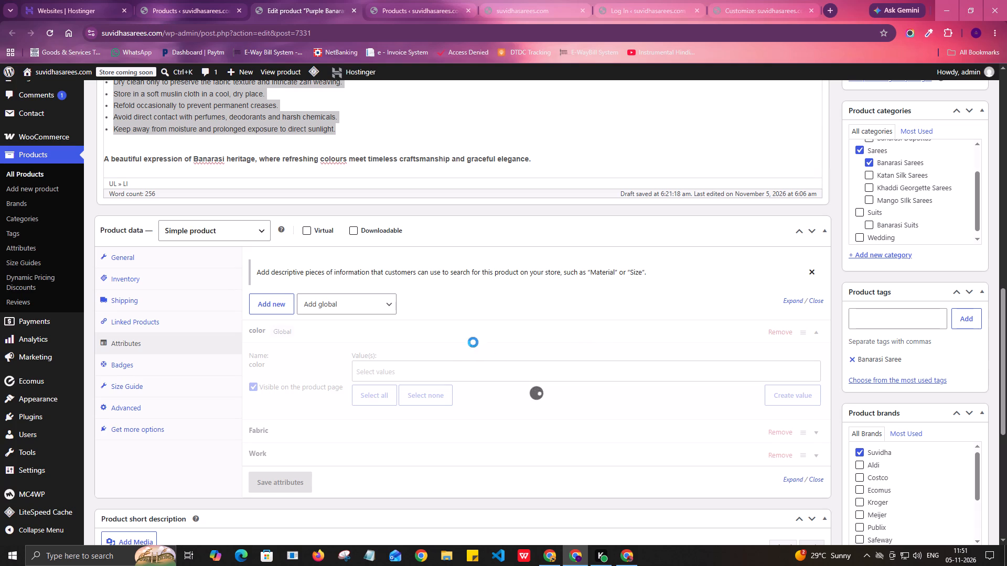
Create a second value named Pink for the color attribute.
{"action": "left_click", "coordinate": [455, 371]}
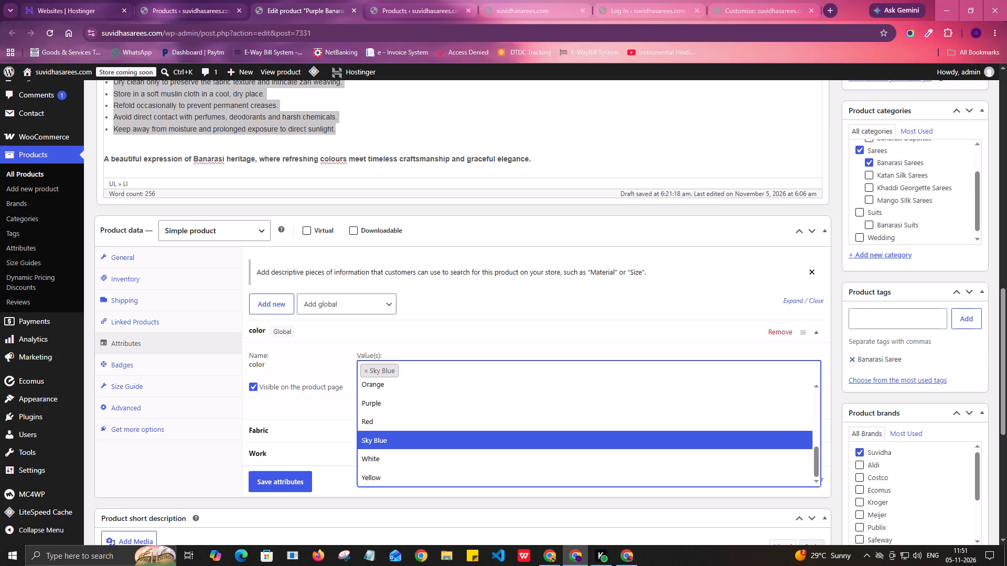
{"action": "type", "text": "Pink"}
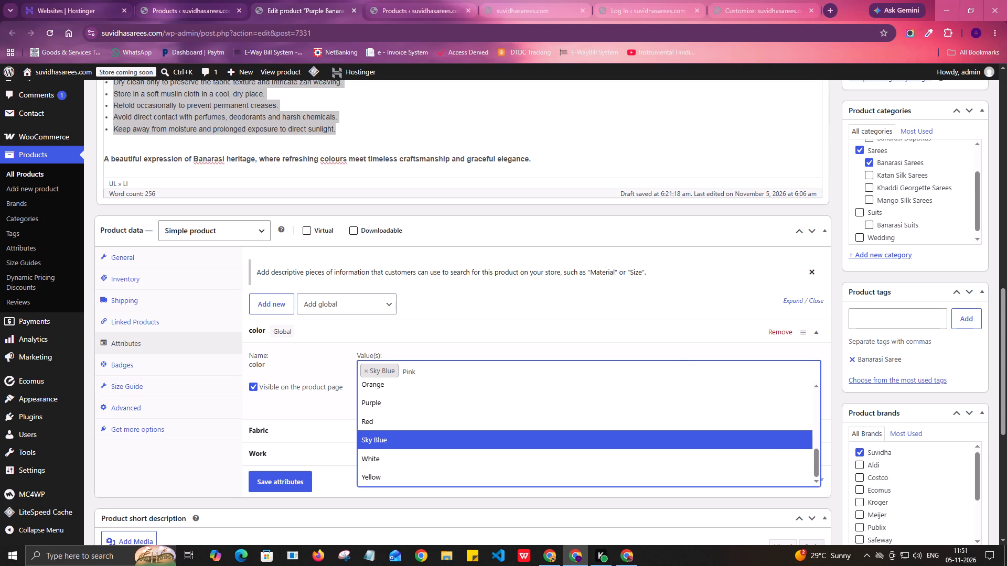
{"action": "left_click", "coordinate": [672, 342]}
{"action": "left_click", "coordinate": [806, 396]}
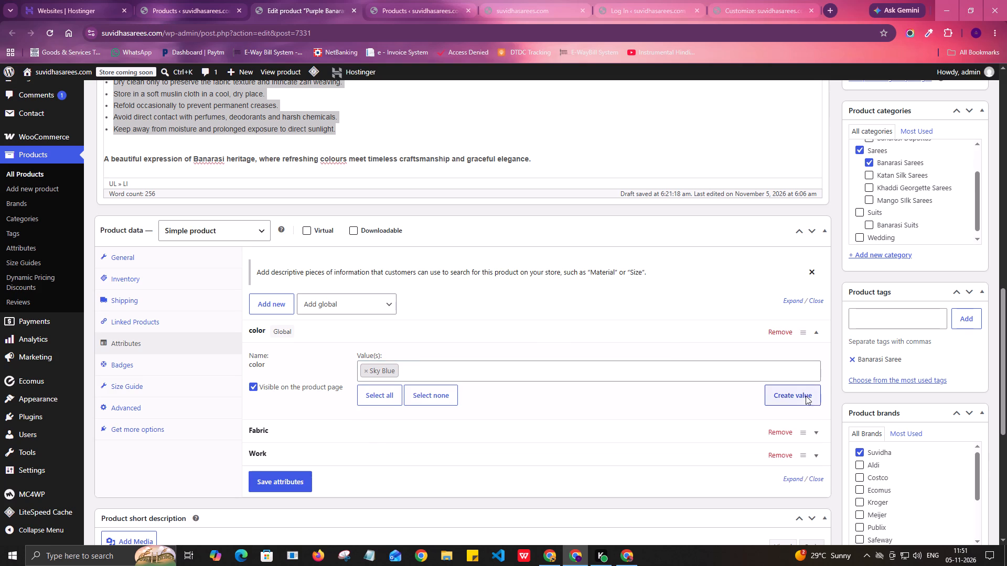
{"action": "type", "text": "Pink"}
{"action": "left_click", "coordinate": [586, 346]}
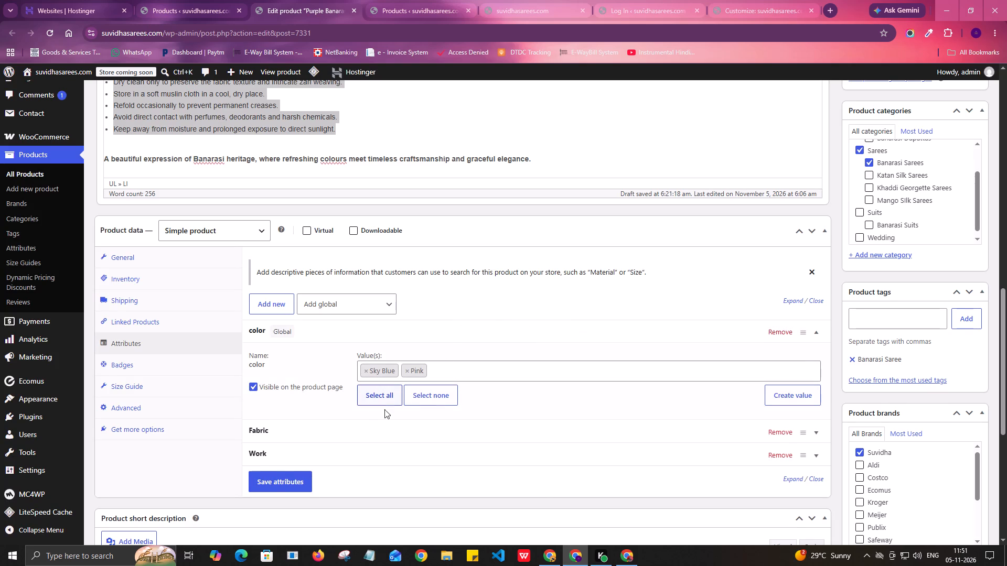
Replace the Work attribute's value with "Golden Jhoomka Weaving" copied from the description's Product Details, and save the attributes.
{"action": "left_click", "coordinate": [291, 430]}
{"action": "scroll", "coordinate": [411, 428], "scroll_direction": "down", "scroll_amount": 2}
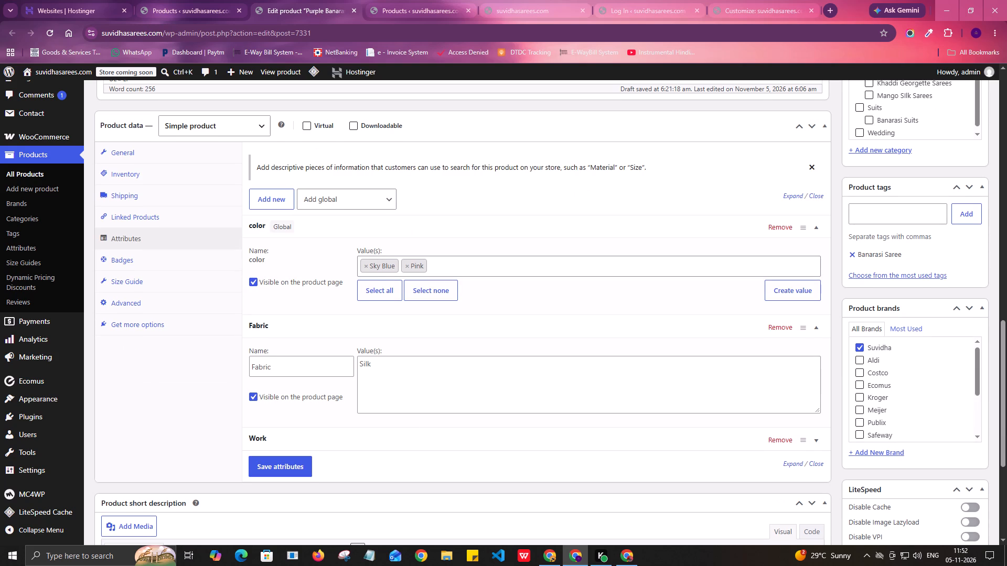
{"action": "left_click", "coordinate": [341, 343]}
{"action": "left_click", "coordinate": [262, 432]}
{"action": "scroll", "coordinate": [349, 352], "scroll_direction": "up", "scroll_amount": 7}
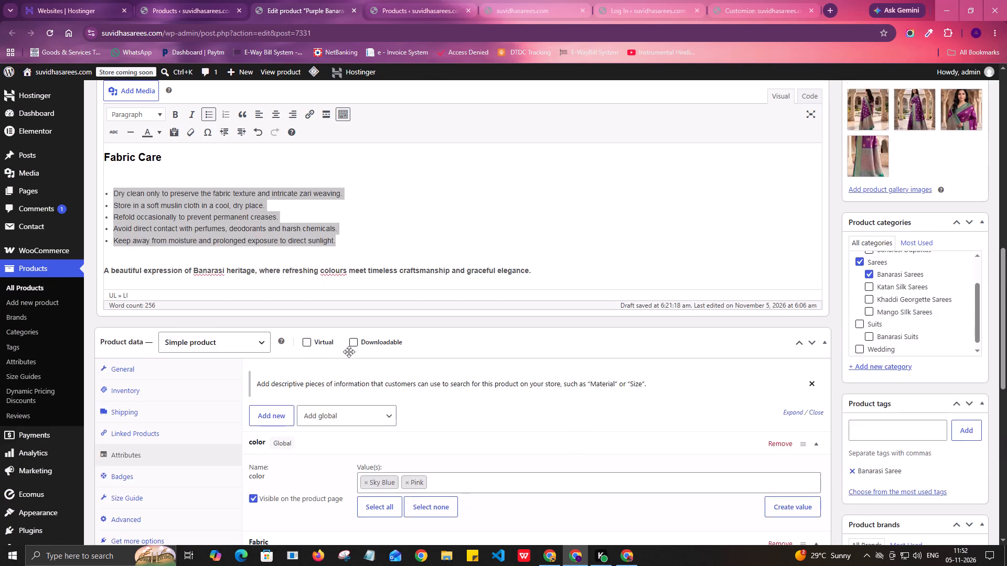
{"action": "scroll", "coordinate": [349, 352], "scroll_direction": "up", "scroll_amount": 1}
{"action": "scroll", "coordinate": [254, 306], "scroll_direction": "up", "scroll_amount": 2}
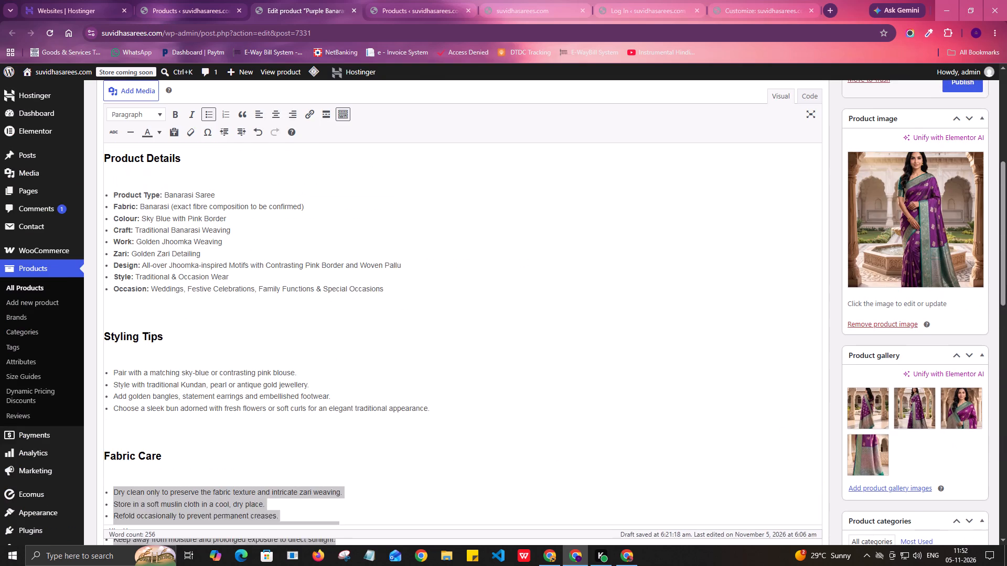
{"action": "left_click", "coordinate": [159, 267]}
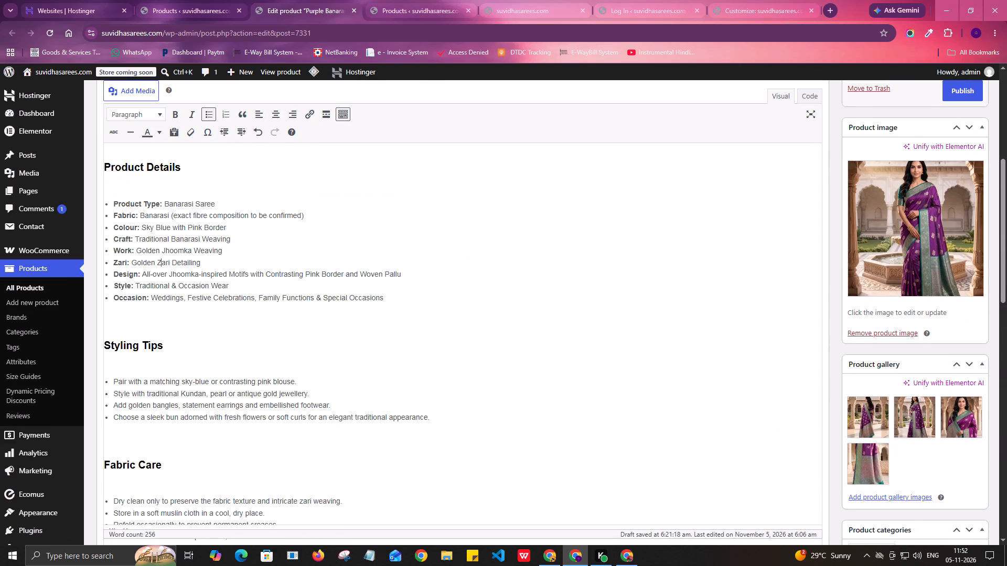
{"action": "left_click_drag", "start_coordinate": [132, 262], "coordinate": [160, 262]}
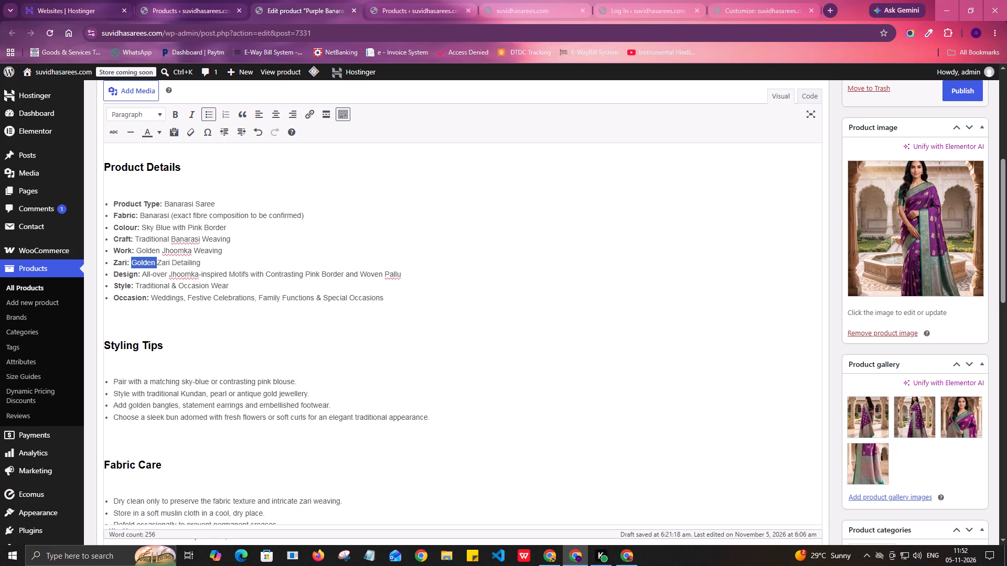
{"action": "left_click_drag", "start_coordinate": [138, 251], "coordinate": [225, 251]}
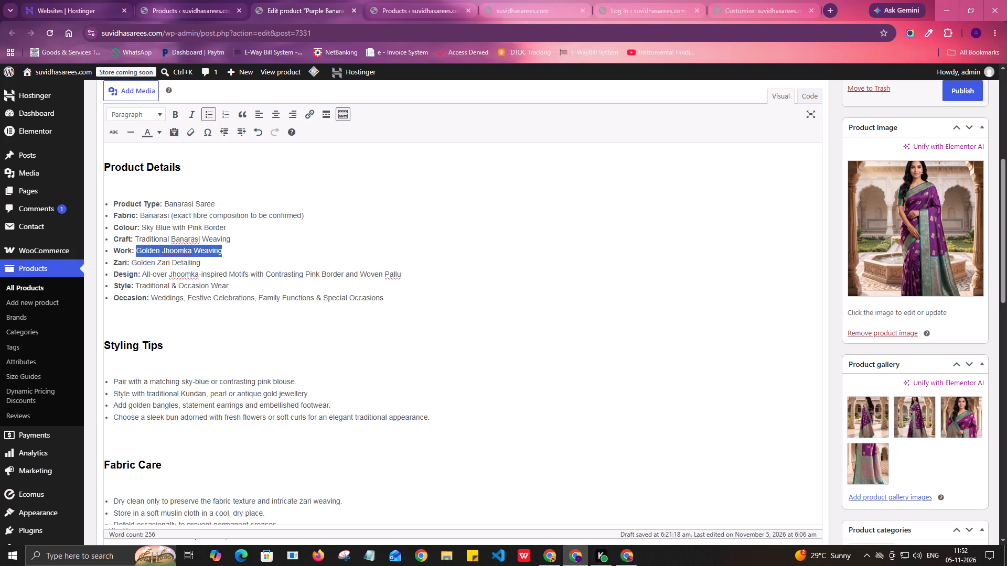
{"action": "key", "text": "ctrl+c"}
{"action": "scroll", "coordinate": [317, 277], "scroll_direction": "down", "scroll_amount": 9}
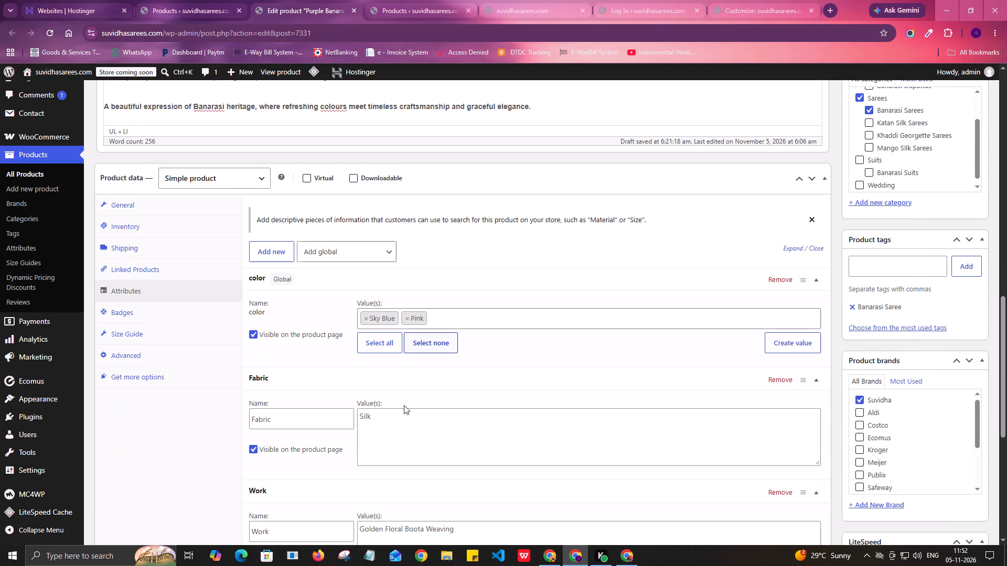
{"action": "scroll", "coordinate": [399, 418], "scroll_direction": "down", "scroll_amount": 4}
{"action": "left_click", "coordinate": [447, 339]}
{"action": "key", "text": "ctrl+a"}
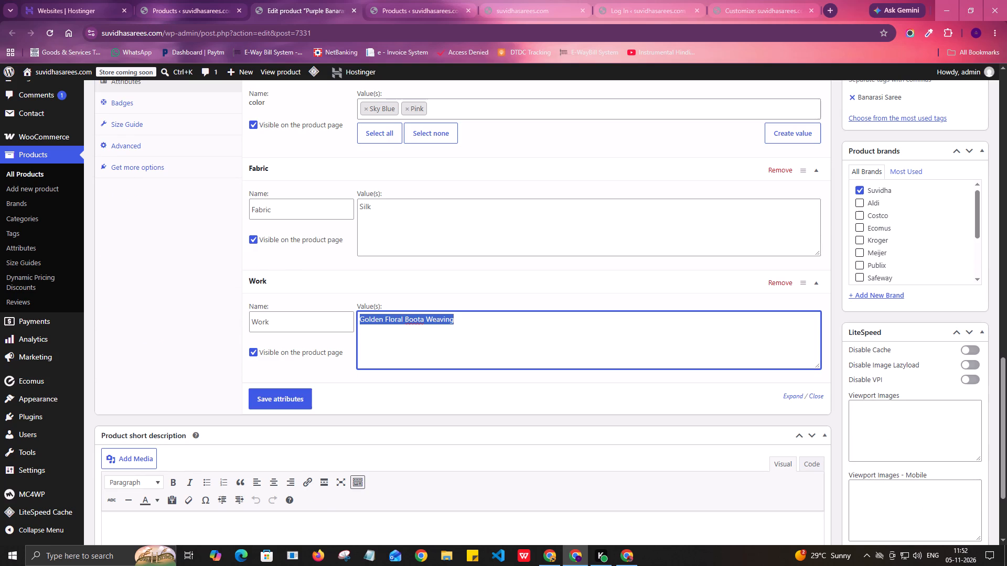
{"action": "key", "text": "ctrl+v"}
{"action": "left_click", "coordinate": [303, 395]}
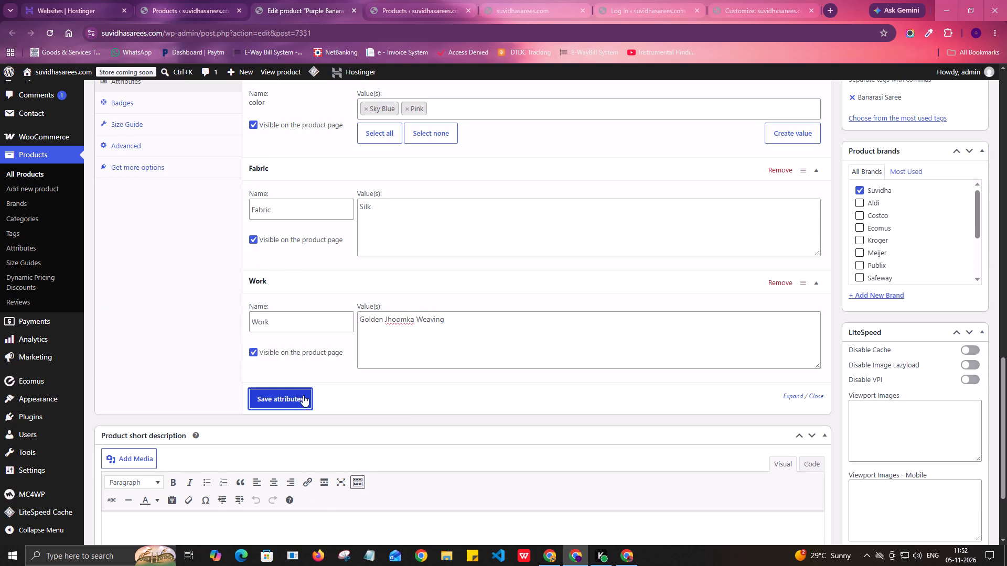
Review the product's badge, size guide, advanced and extension settings, the short description, and the categories, tags and brand.
{"action": "scroll", "coordinate": [378, 304], "scroll_direction": "up", "scroll_amount": 3}
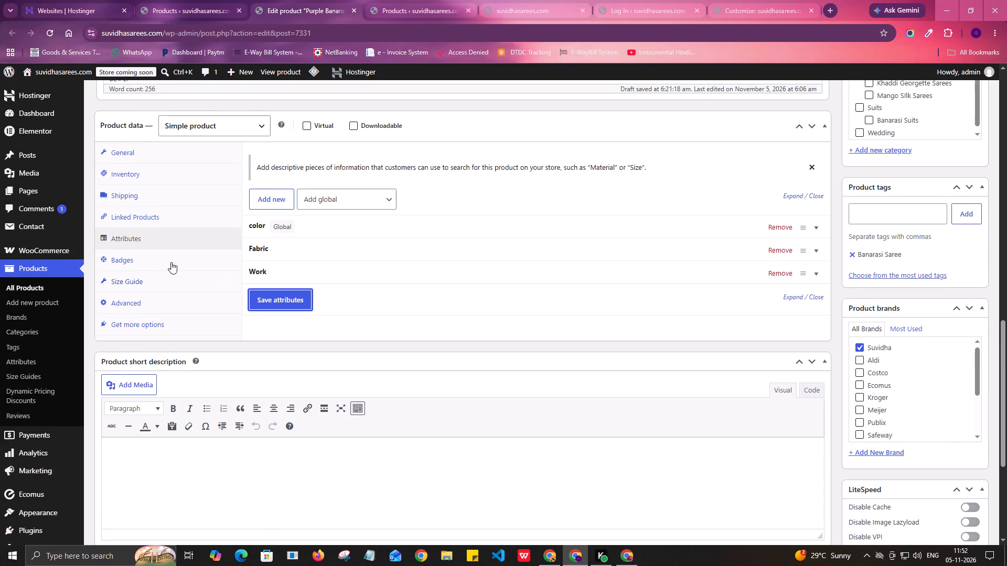
{"action": "left_click", "coordinate": [137, 255]}
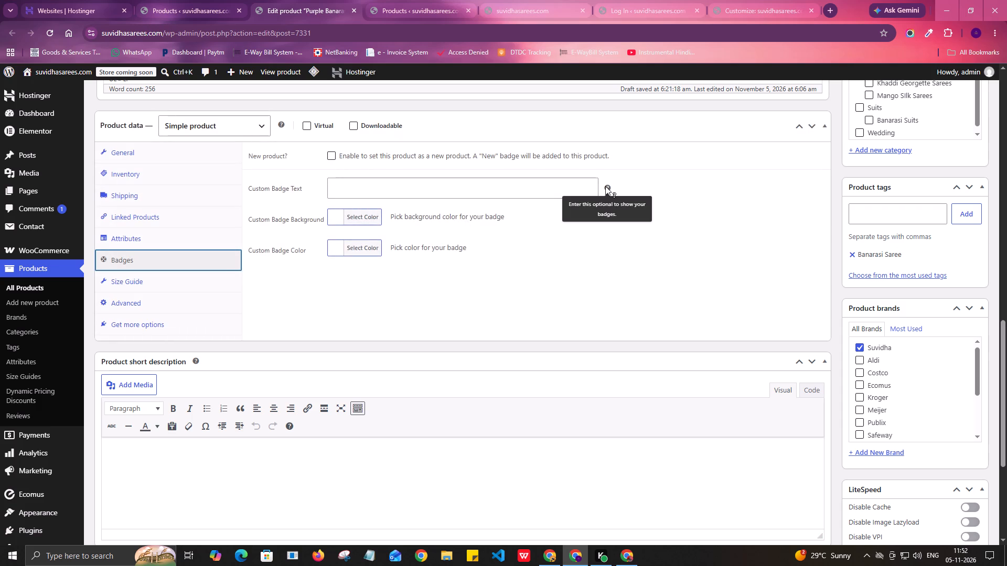
{"action": "left_click", "coordinate": [149, 283]}
{"action": "left_click", "coordinate": [447, 157]}
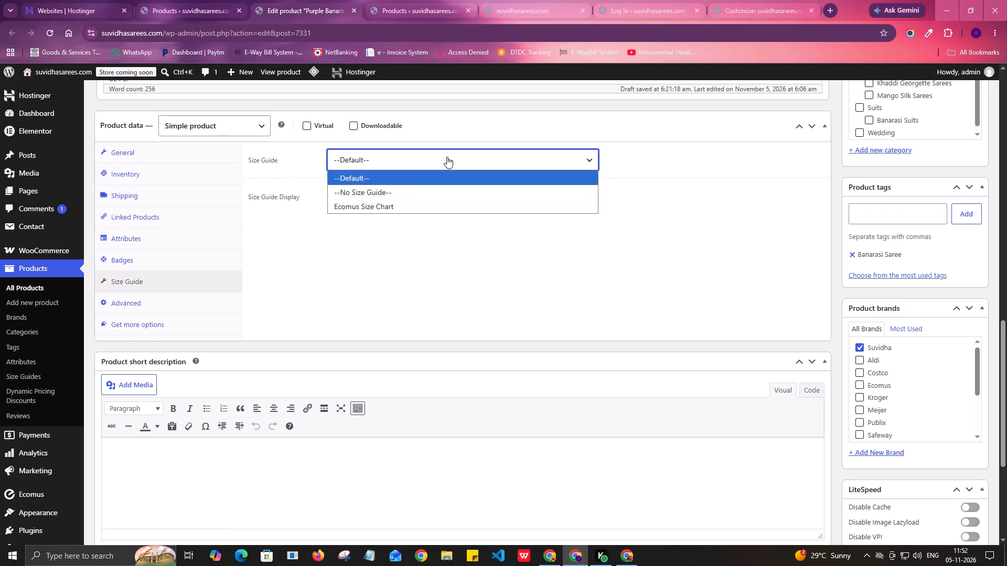
{"action": "left_click", "coordinate": [376, 246]}
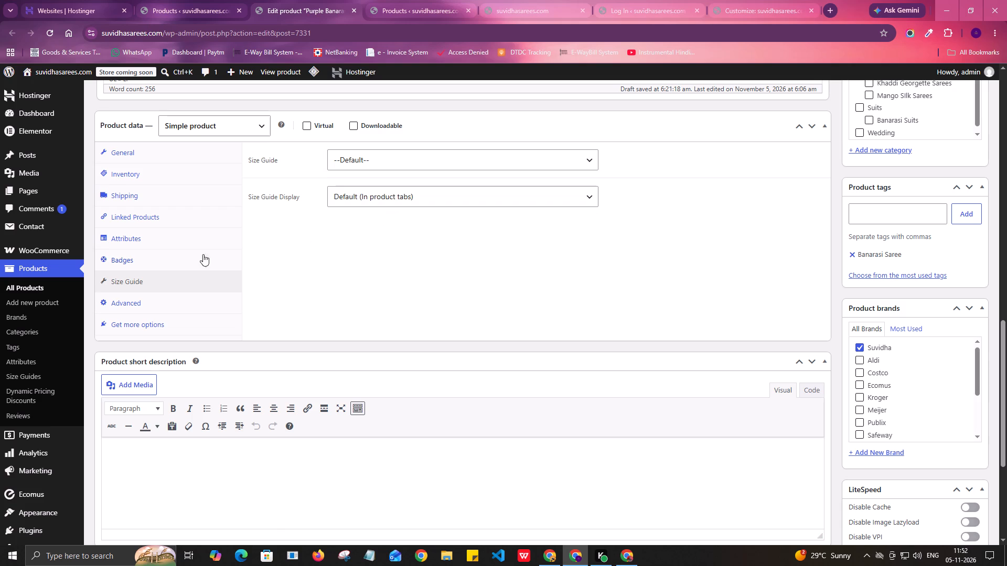
{"action": "left_click", "coordinate": [168, 307]}
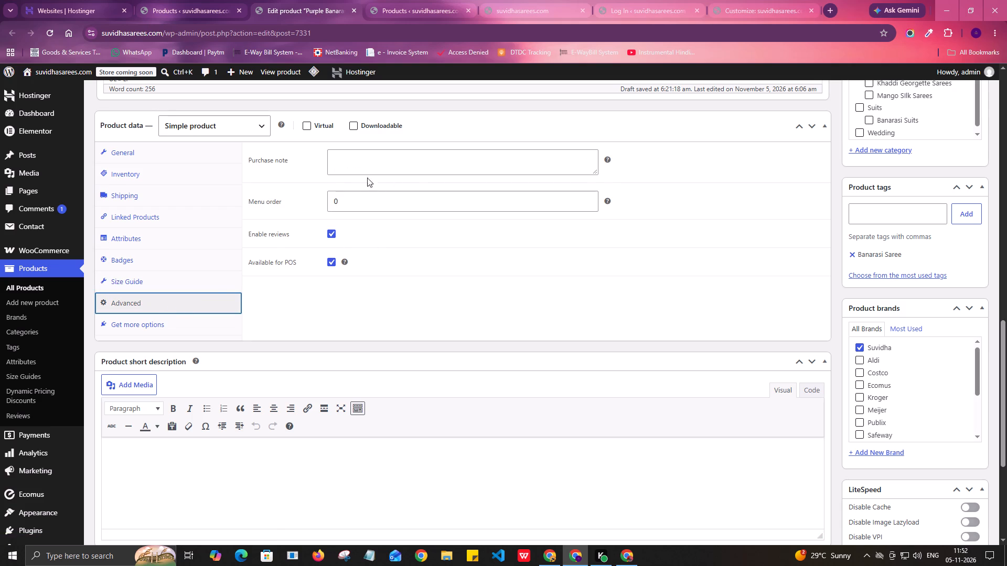
{"action": "left_click", "coordinate": [151, 328]}
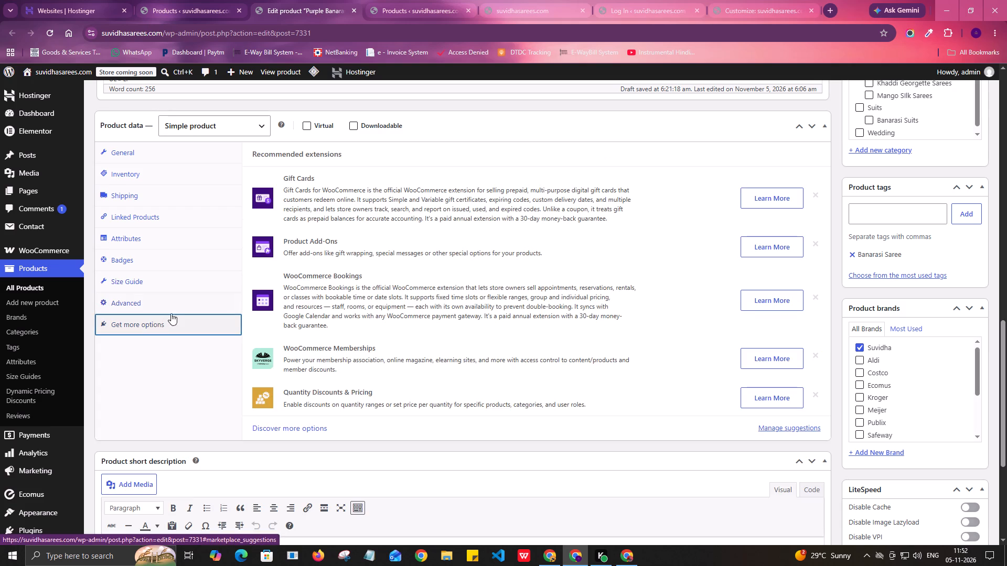
{"action": "scroll", "coordinate": [88, 320], "scroll_direction": "down", "scroll_amount": 4}
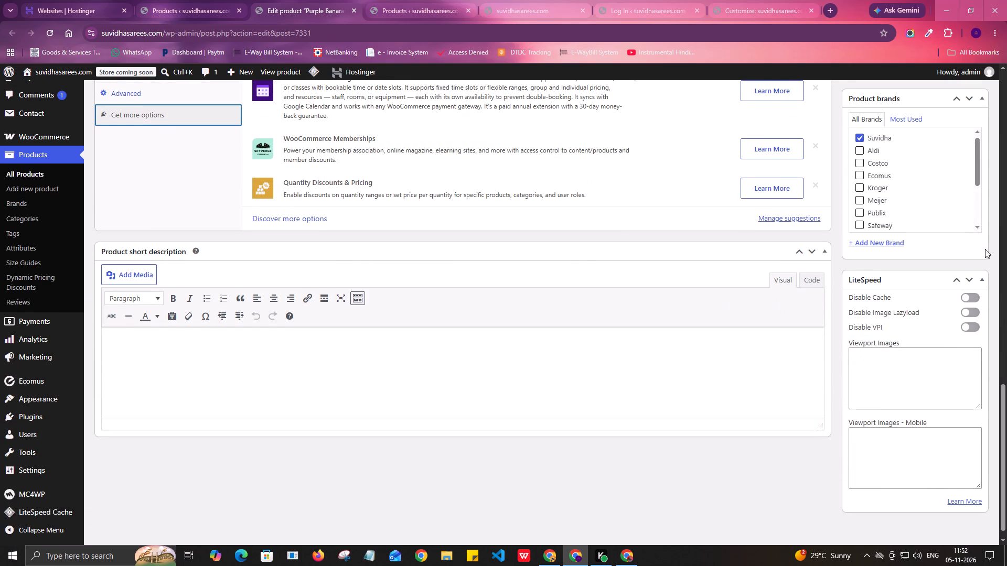
{"action": "scroll", "coordinate": [936, 242], "scroll_direction": "up", "scroll_amount": 7}
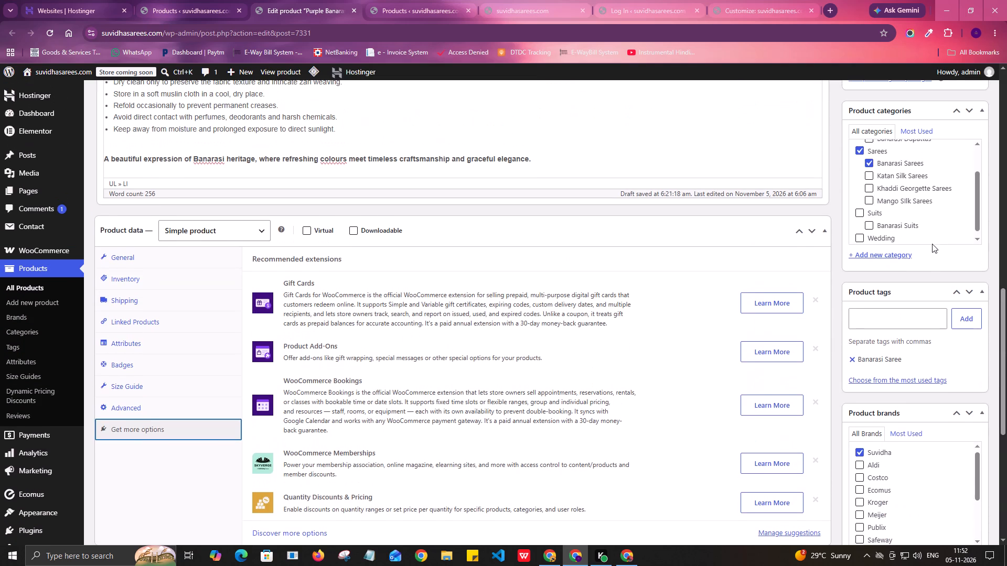
Review the product's categories, tags, brand and short description against the new saree.
{"action": "scroll", "coordinate": [919, 246], "scroll_direction": "up", "scroll_amount": 2}
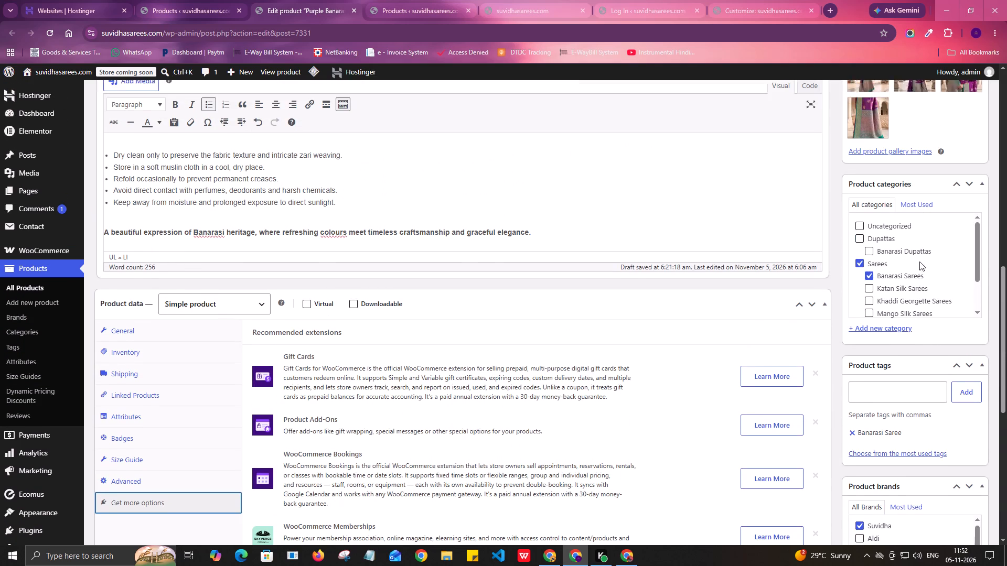
{"action": "scroll", "coordinate": [919, 262], "scroll_direction": "down", "scroll_amount": 3}
{"action": "scroll", "coordinate": [916, 158], "scroll_direction": "down", "scroll_amount": 3}
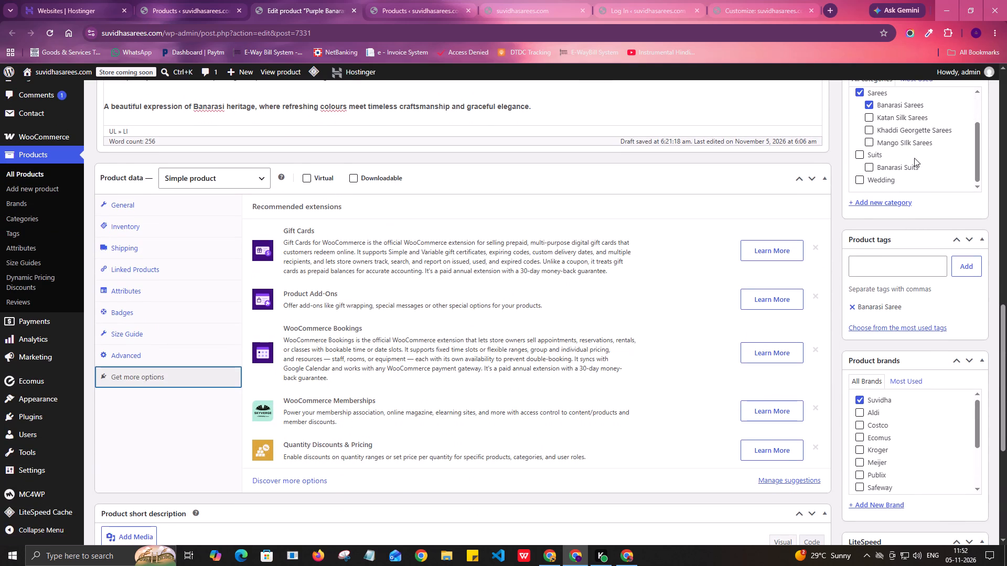
{"action": "scroll", "coordinate": [922, 215], "scroll_direction": "down", "scroll_amount": 4}
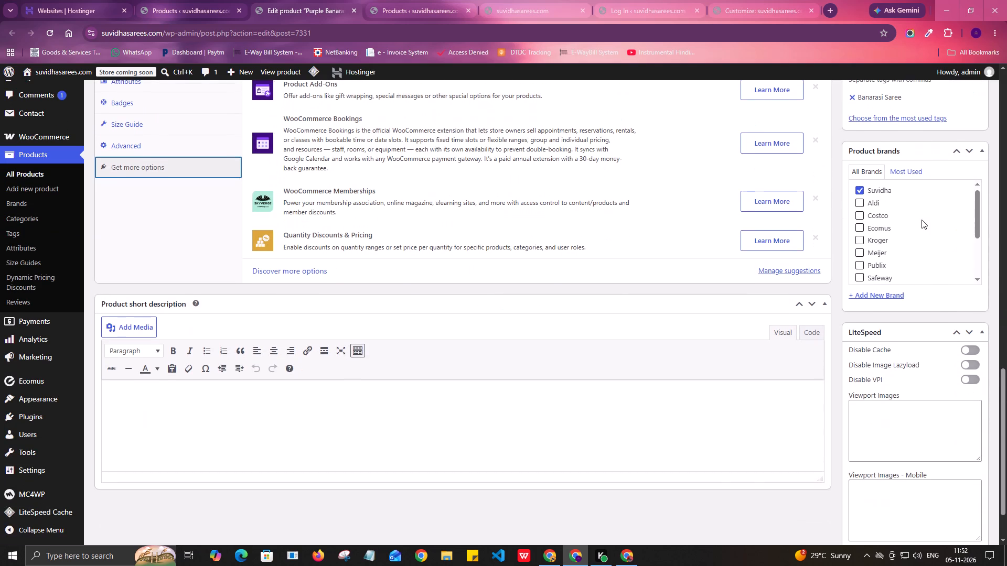
{"action": "scroll", "coordinate": [914, 287], "scroll_direction": "down", "scroll_amount": 1}
{"action": "scroll", "coordinate": [904, 255], "scroll_direction": "up", "scroll_amount": 10}
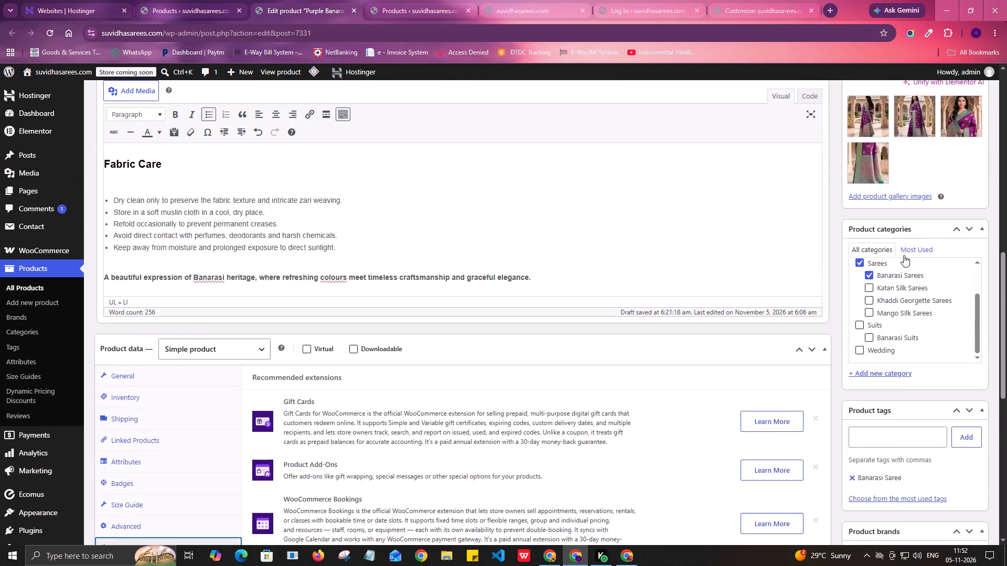
Remove all four purple saree photos from the product gallery.
{"action": "scroll", "coordinate": [904, 255], "scroll_direction": "up", "scroll_amount": 5}
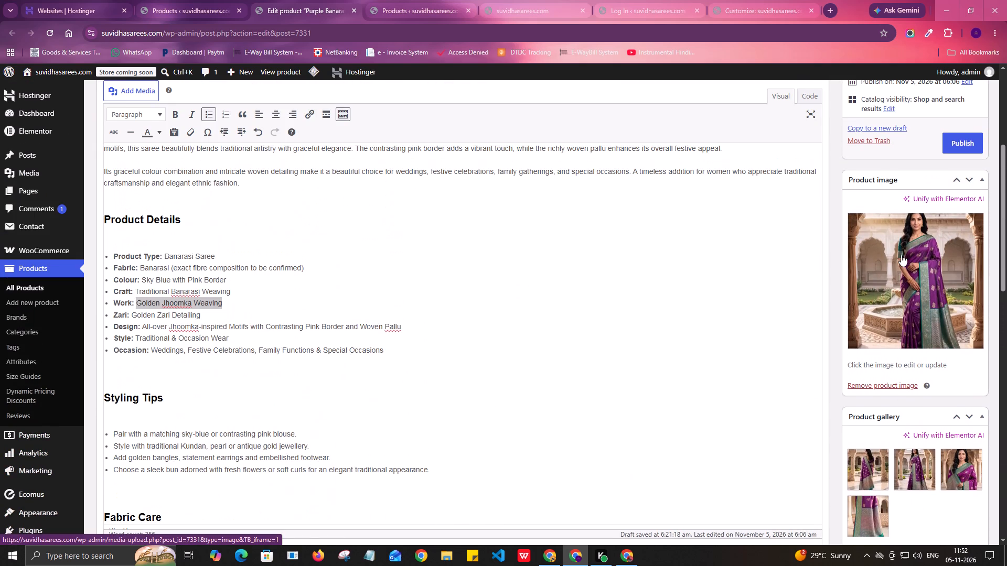
{"action": "scroll", "coordinate": [913, 279], "scroll_direction": "down", "scroll_amount": 2}
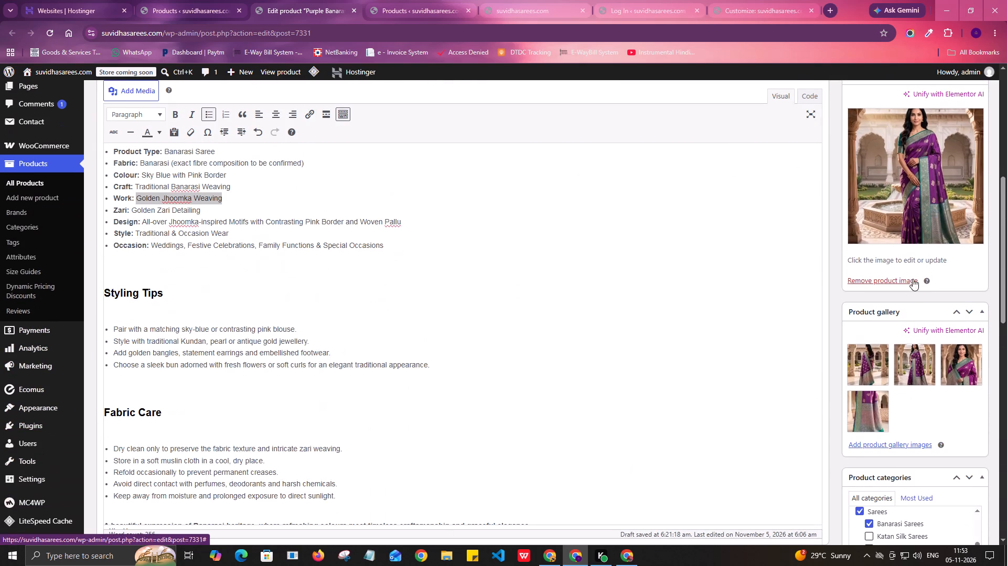
{"action": "triple_click", "coordinate": [887, 350]}
{"action": "left_click", "coordinate": [887, 350]}
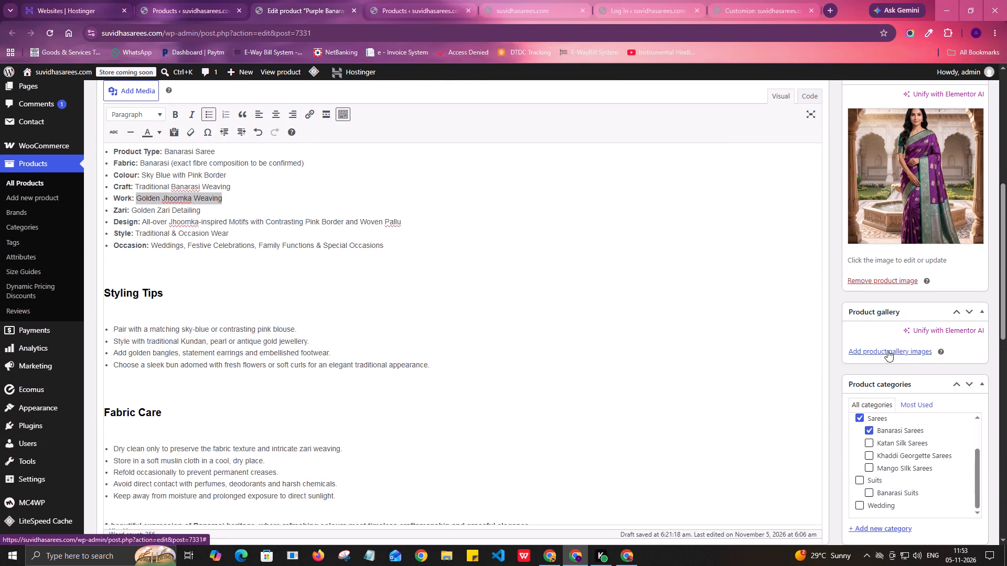
Replace the product image's source by uploading the five sky-blue saree photos from the Suvidha Product > Product 3 folder to the media library.
{"action": "scroll", "coordinate": [887, 350], "scroll_direction": "up", "scroll_amount": 1}
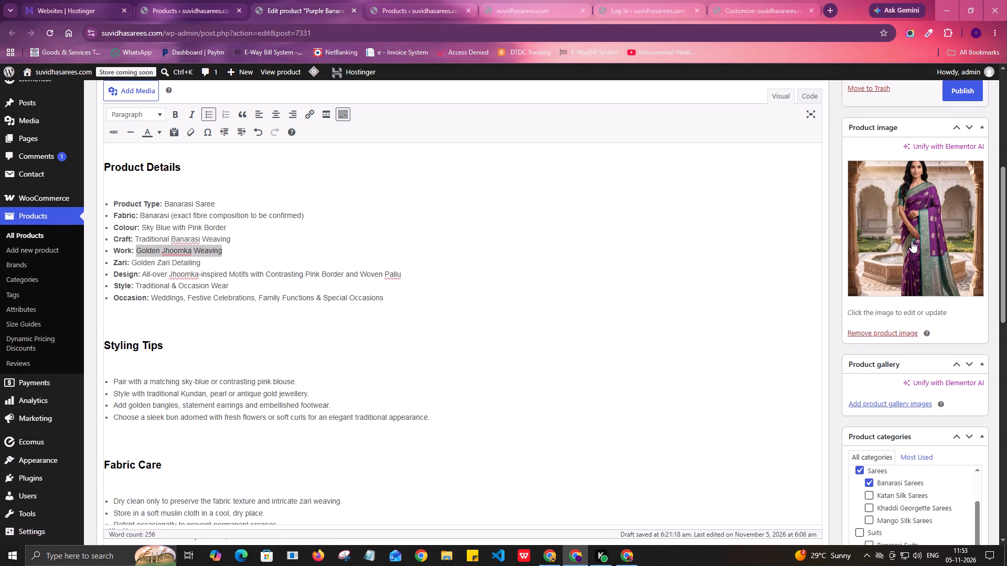
{"action": "left_click", "coordinate": [912, 233]}
{"action": "left_click", "coordinate": [39, 112]}
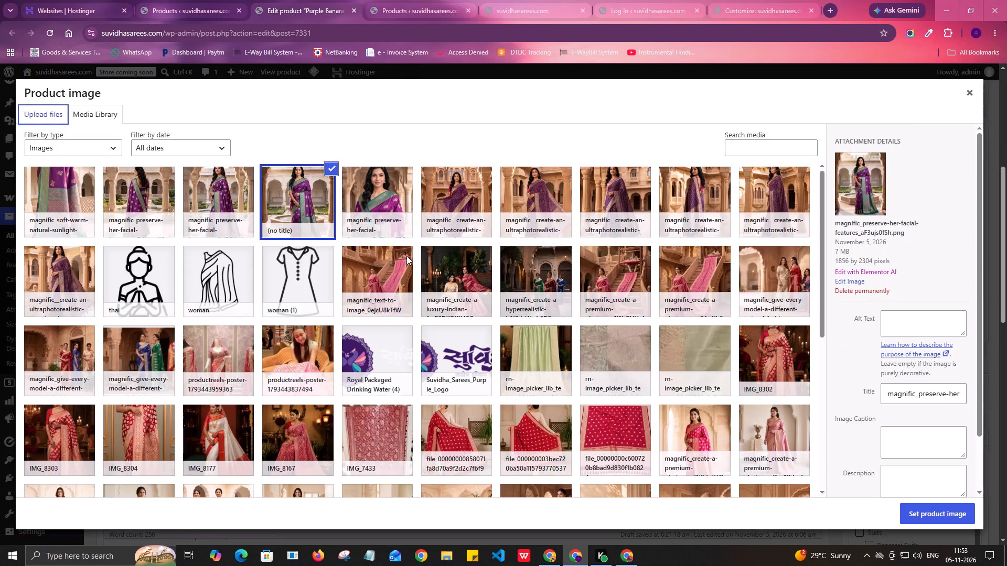
{"action": "left_click", "coordinate": [486, 300]}
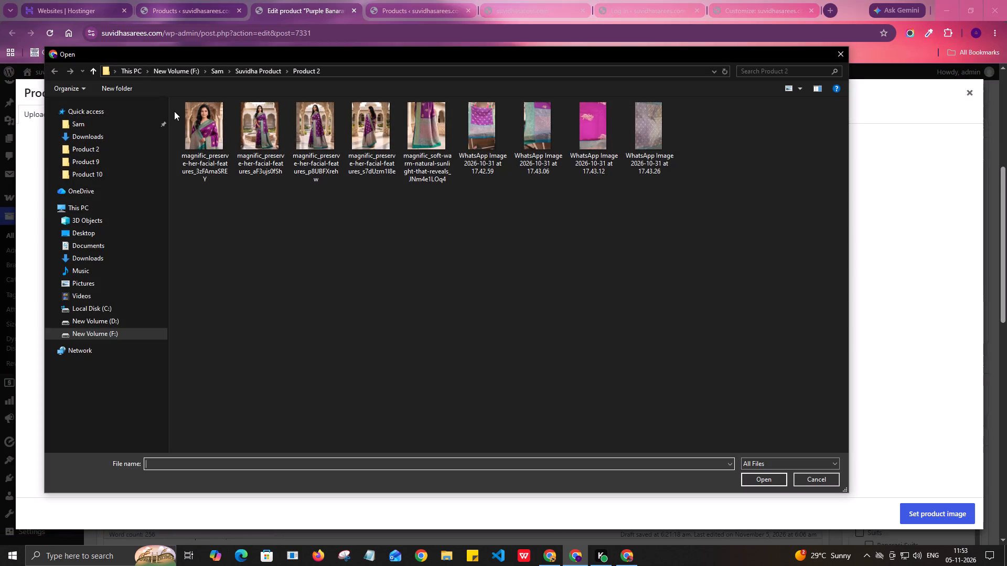
{"action": "left_click", "coordinate": [99, 71]}
{"action": "double_click", "coordinate": [342, 133]}
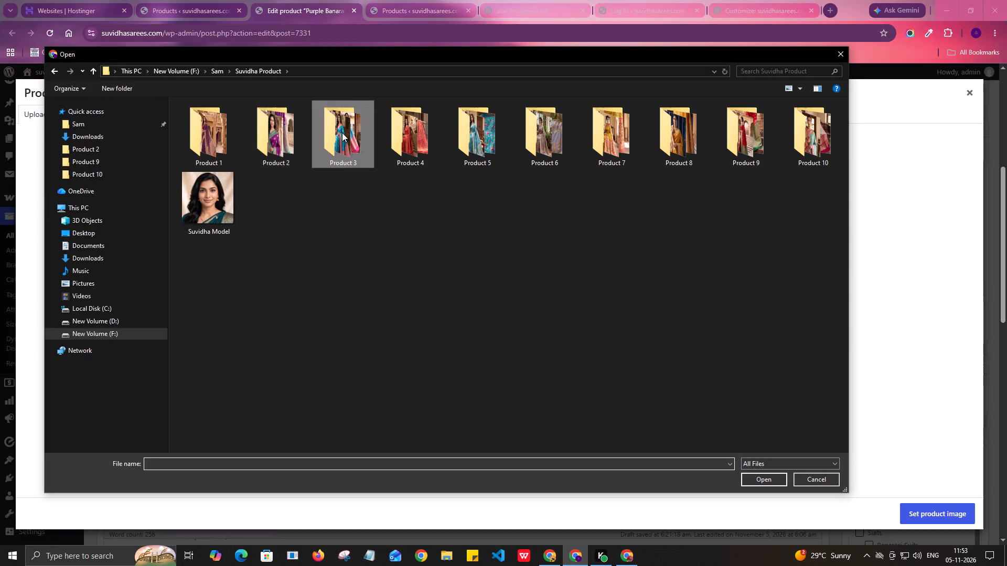
{"action": "left_click", "coordinate": [208, 128]}
{"action": "left_click", "coordinate": [431, 134], "text": "shift"}
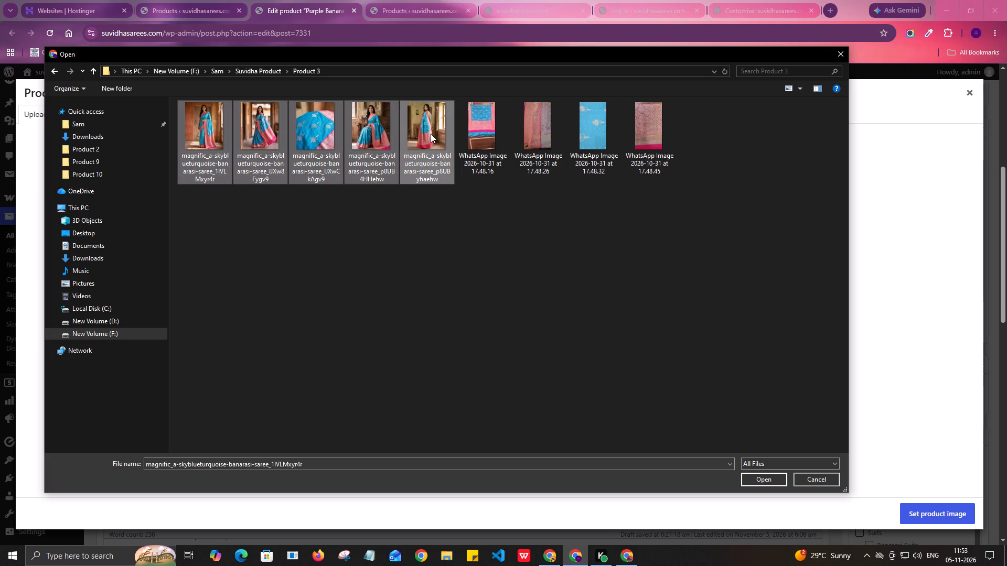
{"action": "key", "text": "Return"}
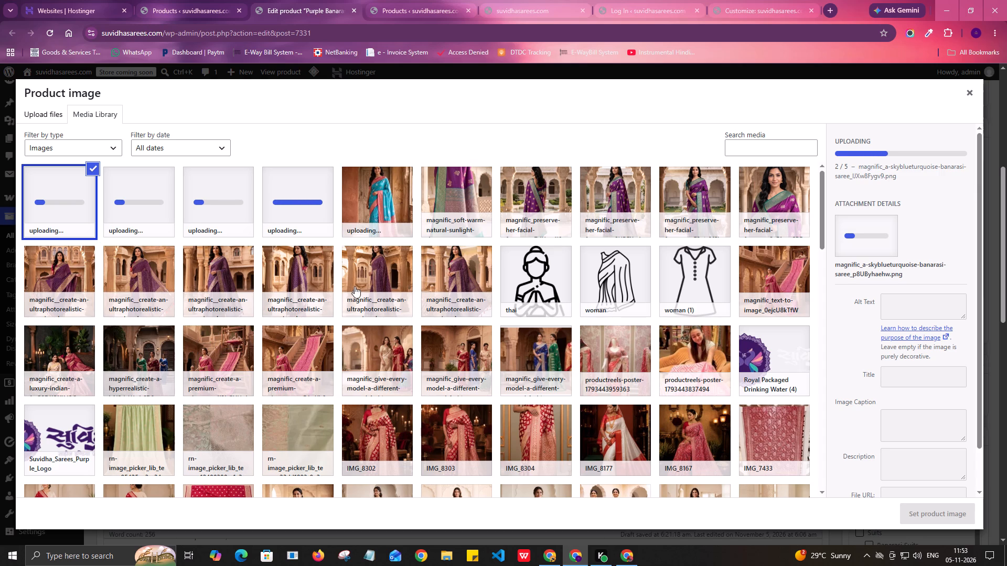
Choose the newly uploaded photo of the model standing in the sky-blue saree as the product image.
{"action": "left_click", "coordinate": [382, 194]}
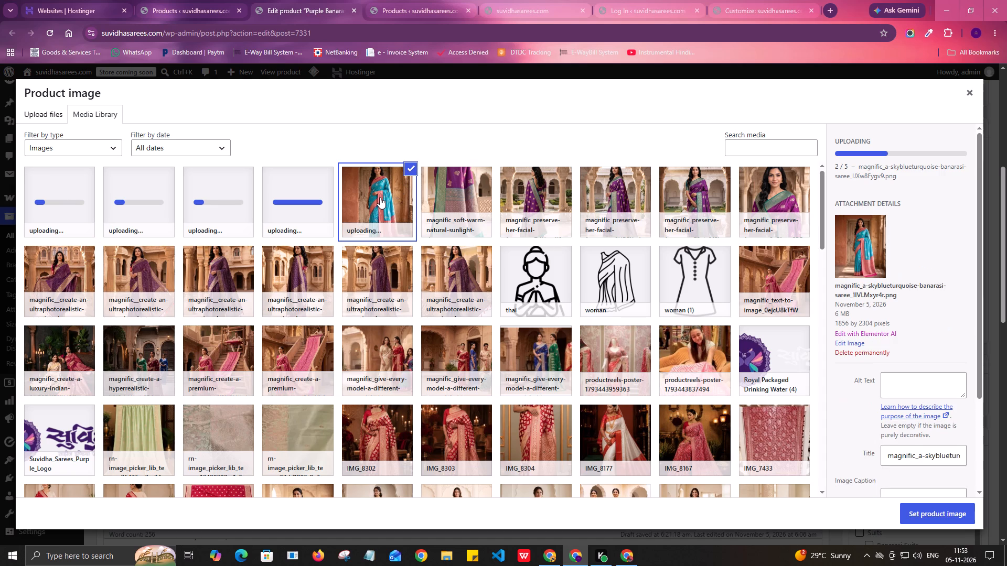